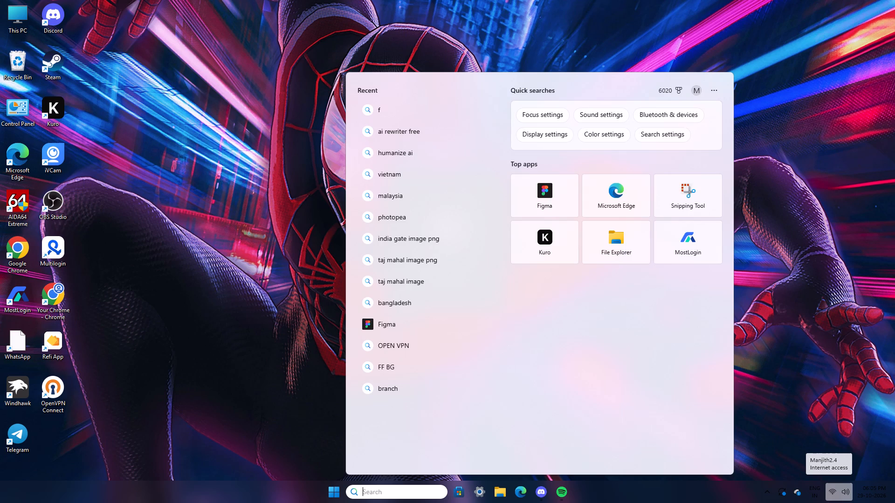
Launch Figma from the top apps in Windows search and maximize its window.
left_click(532, 191)
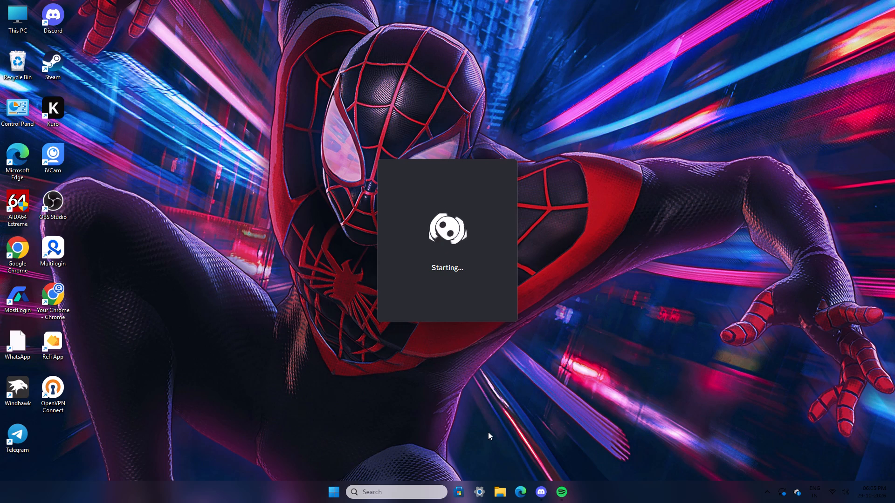
left_click(404, 491)
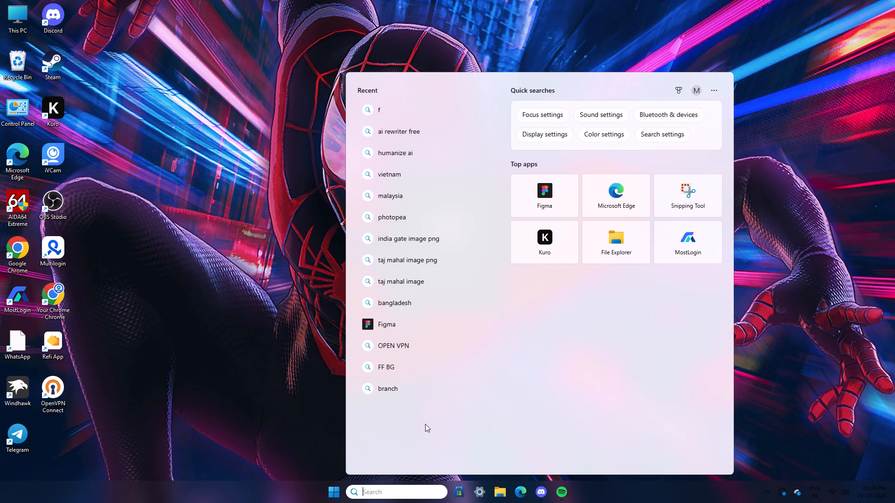
left_click(544, 205)
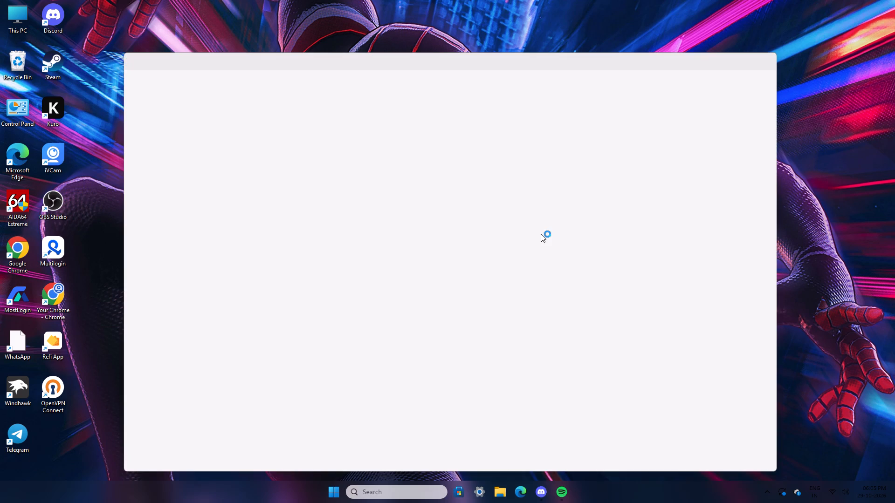
left_click(737, 67)
left_click(744, 61)
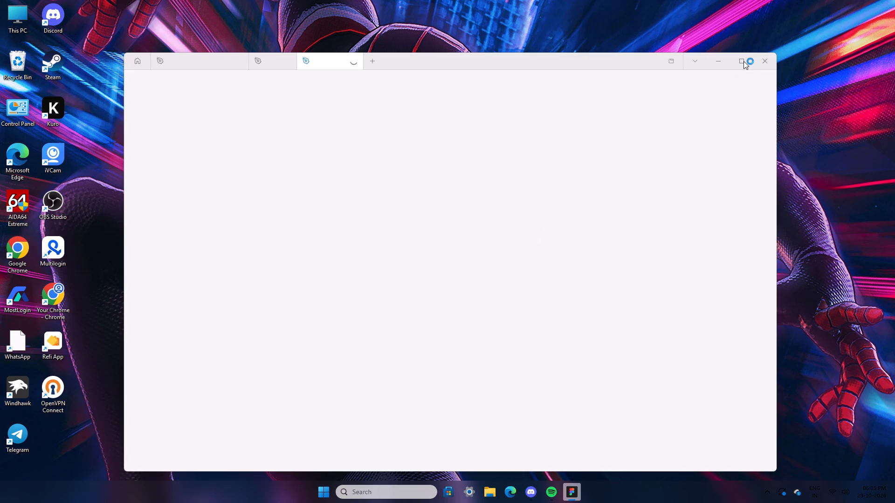
left_click(742, 57)
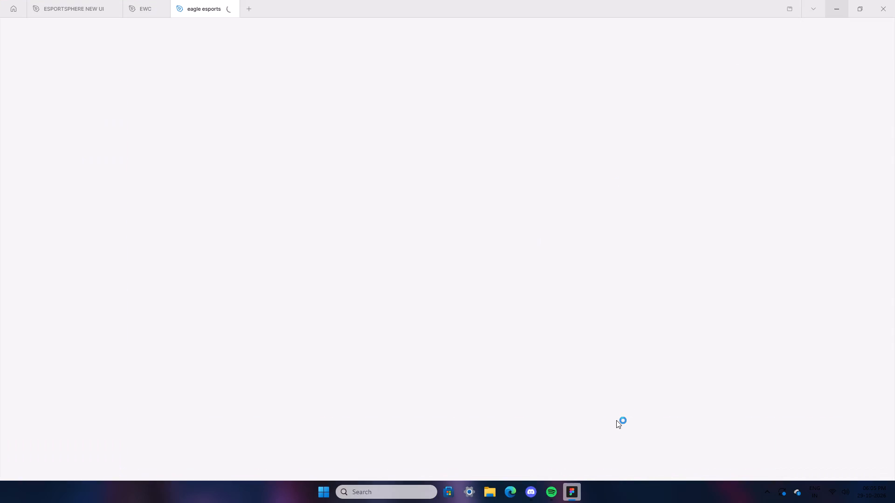
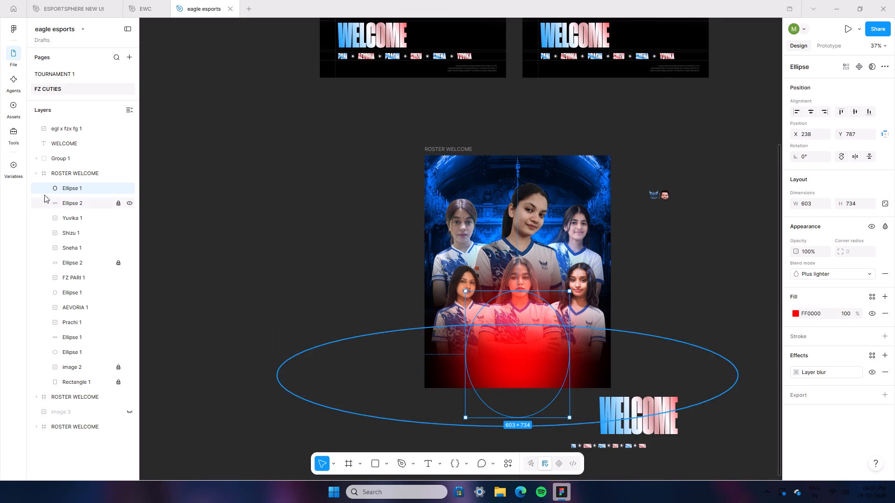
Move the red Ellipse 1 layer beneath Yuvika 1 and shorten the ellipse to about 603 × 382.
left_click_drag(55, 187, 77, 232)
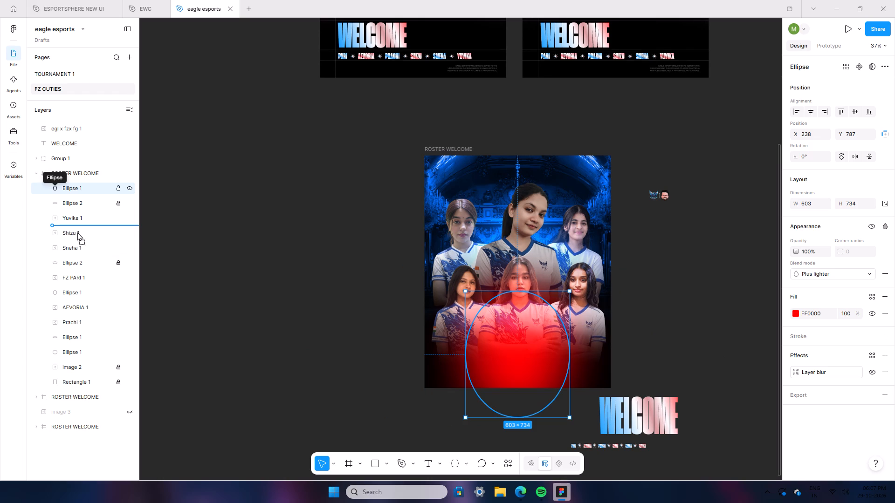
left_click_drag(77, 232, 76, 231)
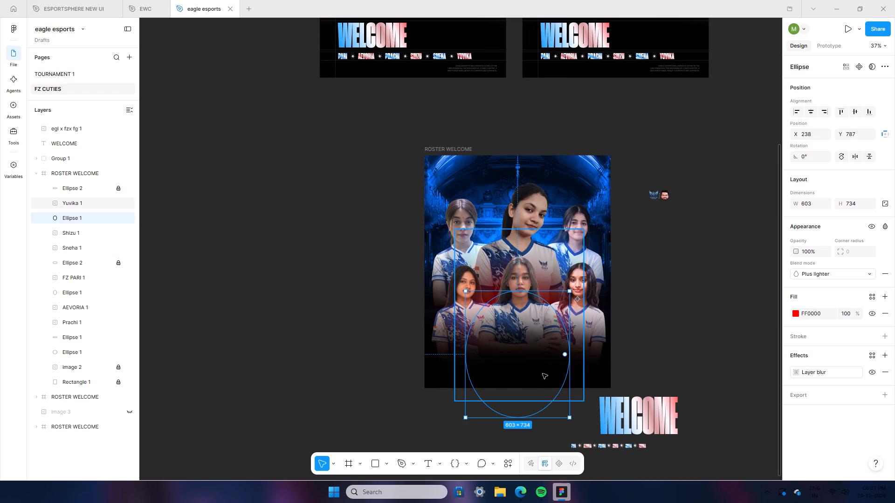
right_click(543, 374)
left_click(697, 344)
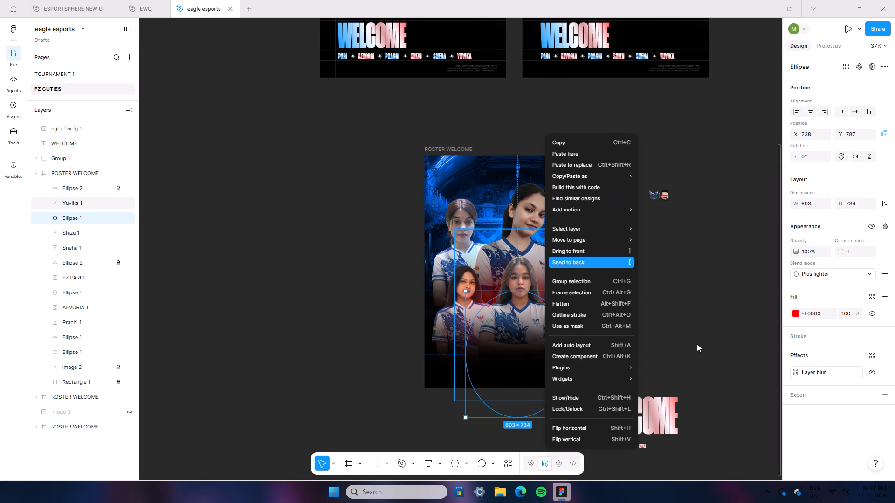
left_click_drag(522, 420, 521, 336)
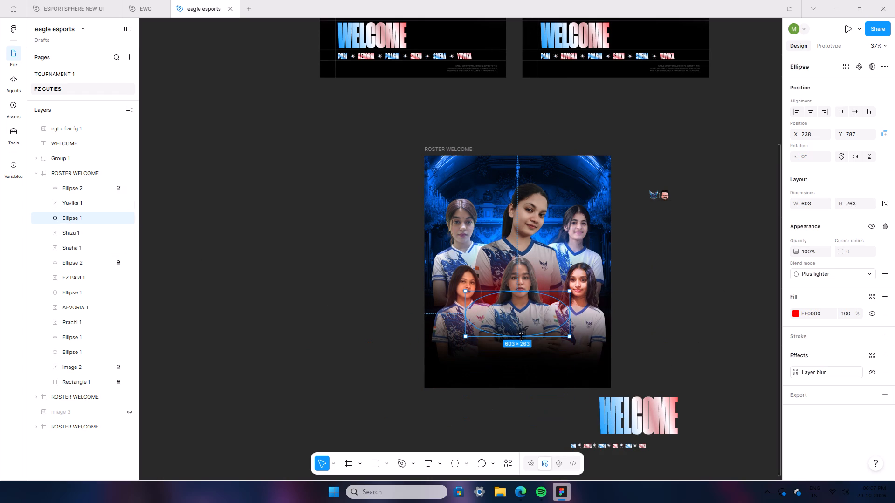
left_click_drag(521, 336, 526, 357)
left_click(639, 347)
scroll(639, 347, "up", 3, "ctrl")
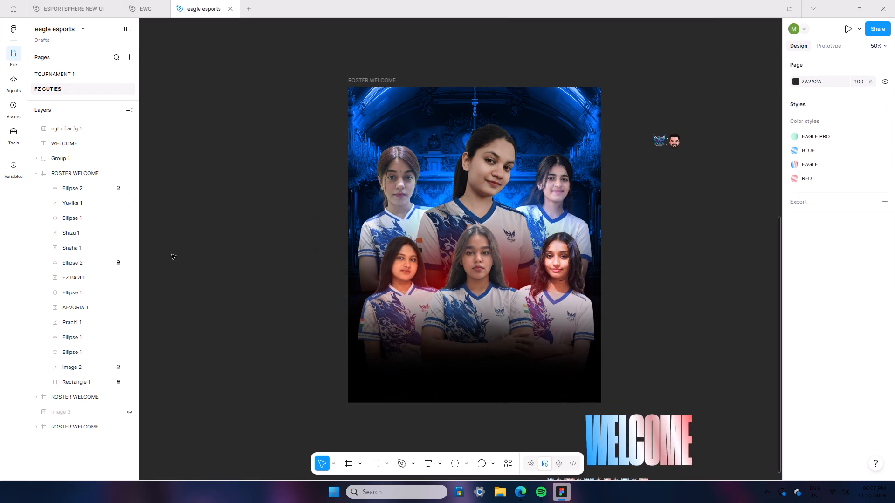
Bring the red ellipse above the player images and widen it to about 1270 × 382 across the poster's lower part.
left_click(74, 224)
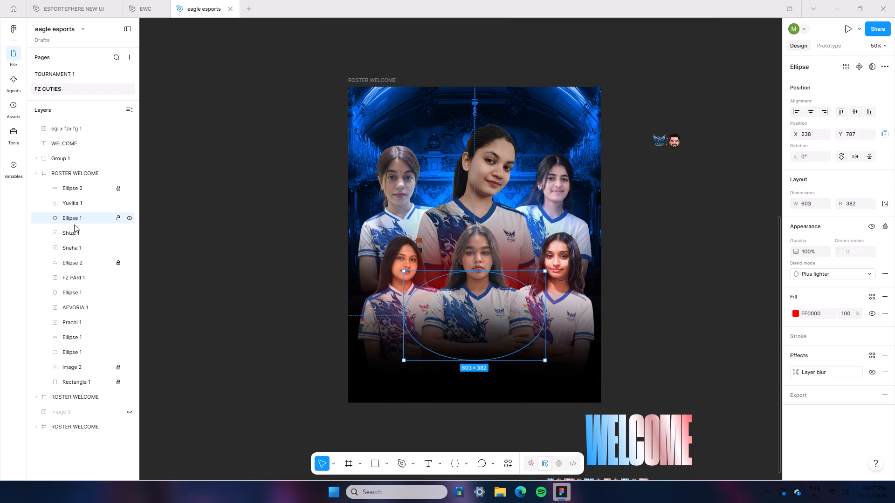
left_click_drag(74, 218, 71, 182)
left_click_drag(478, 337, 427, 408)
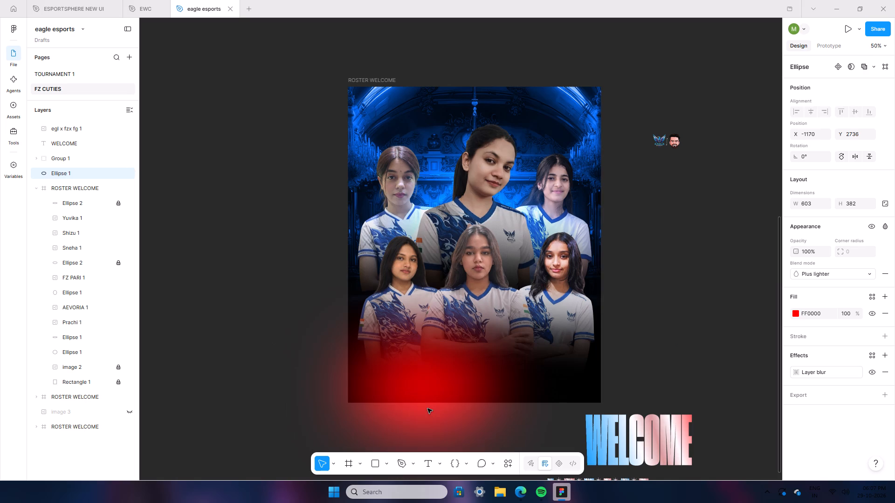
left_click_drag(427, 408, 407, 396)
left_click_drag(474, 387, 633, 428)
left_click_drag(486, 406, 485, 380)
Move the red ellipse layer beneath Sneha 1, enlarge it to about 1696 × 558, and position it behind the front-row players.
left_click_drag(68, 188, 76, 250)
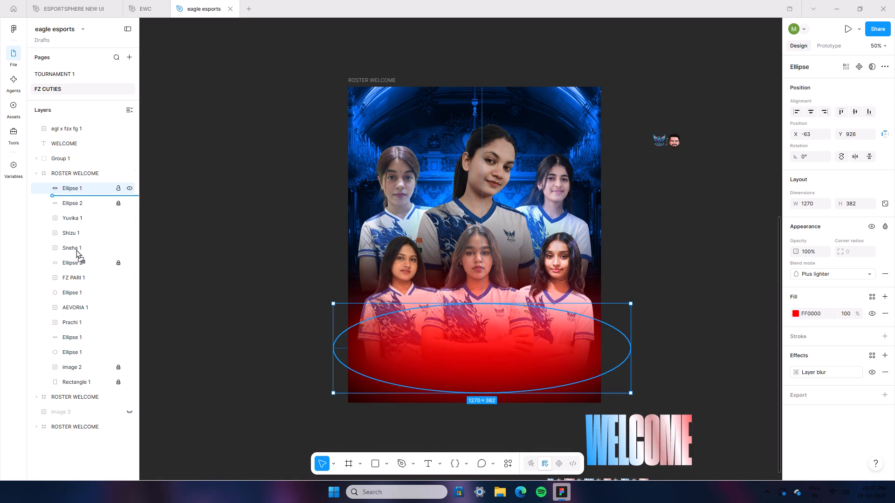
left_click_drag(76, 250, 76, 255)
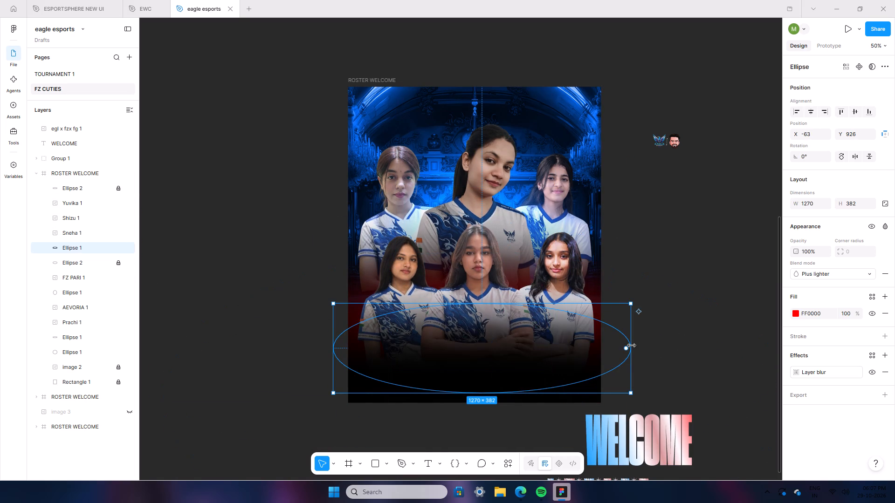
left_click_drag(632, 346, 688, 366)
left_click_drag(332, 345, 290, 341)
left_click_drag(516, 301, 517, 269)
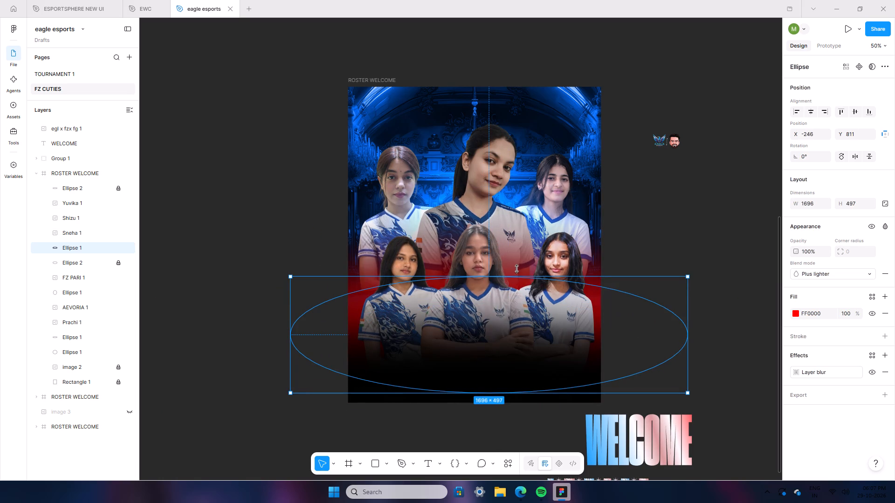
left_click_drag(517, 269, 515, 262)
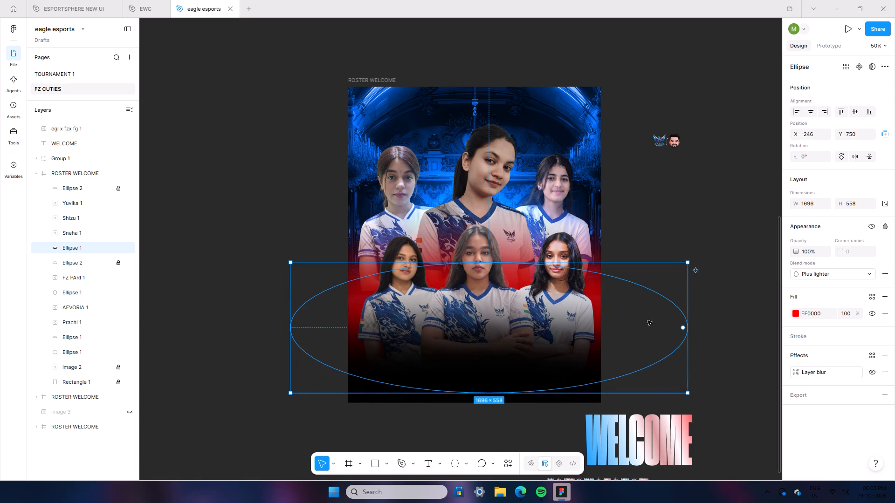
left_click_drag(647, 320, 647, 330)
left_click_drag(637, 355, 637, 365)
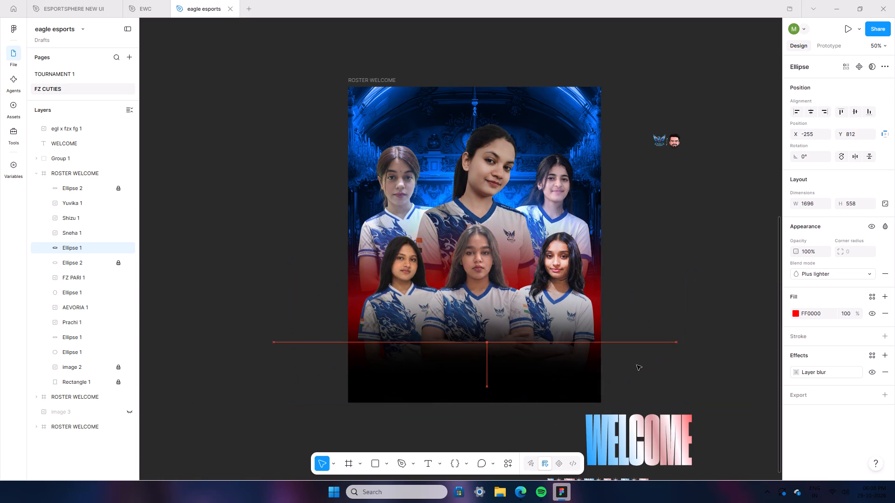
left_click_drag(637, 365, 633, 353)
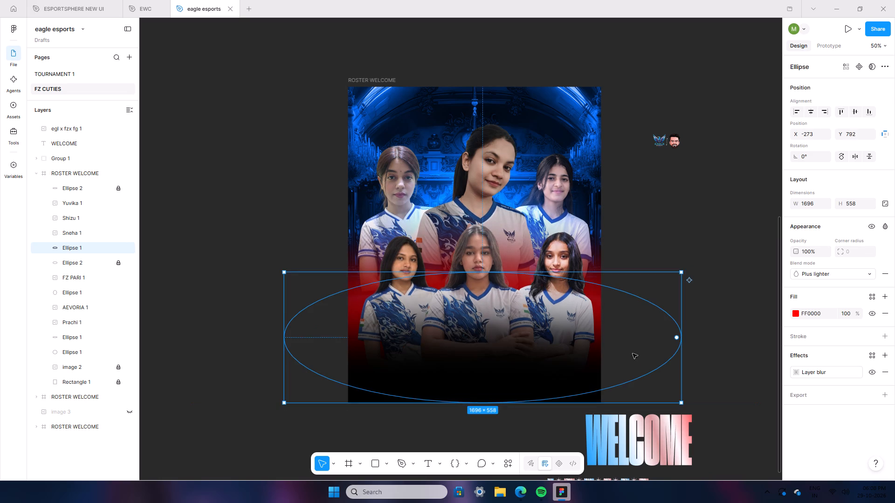
Delete the red blurred ellipse beneath the Sneha 1 layer.
key("BackSpace")
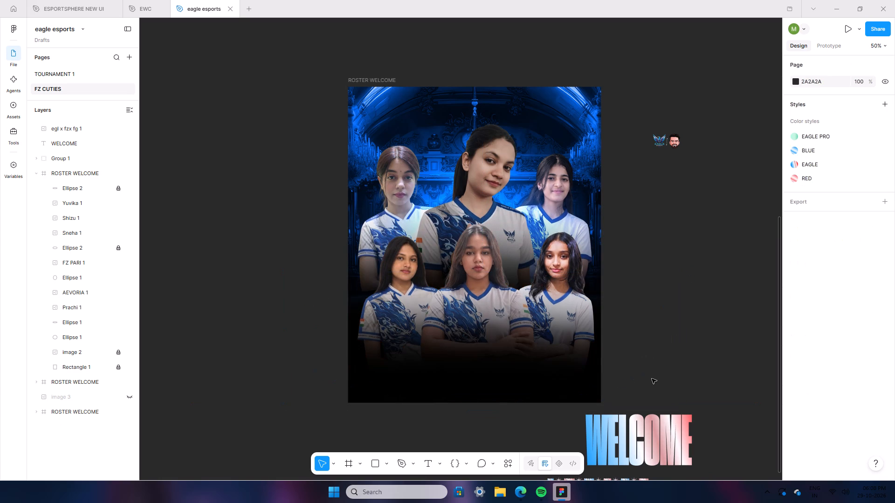
Shift the blue 006FFF background ellipse toward the poster's left side, to about X -1091, Y -382.
scroll(652, 381, "up", 1, "ctrl")
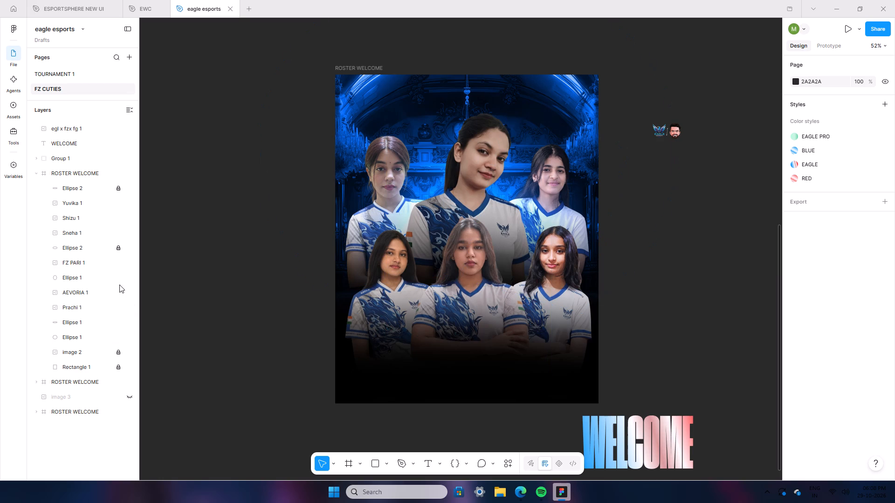
left_click(72, 332)
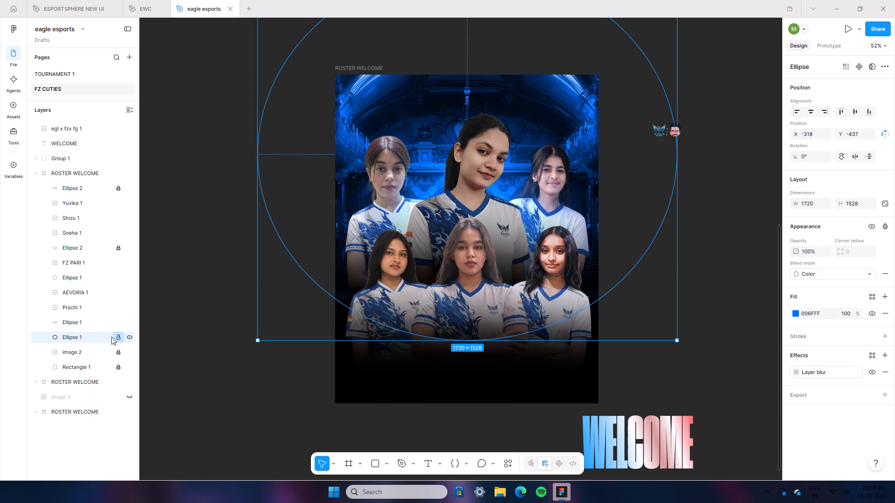
left_click_drag(628, 81, 462, 94)
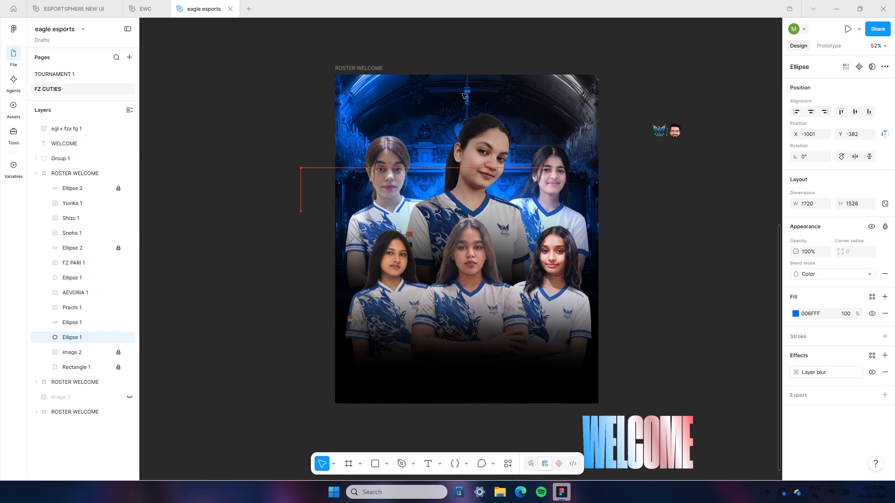
left_click_drag(462, 94, 440, 95)
Duplicate the blue ellipse, place the copy over the poster's right side at about X 98, Y -631, and layer it directly above image 2.
right_click(439, 95)
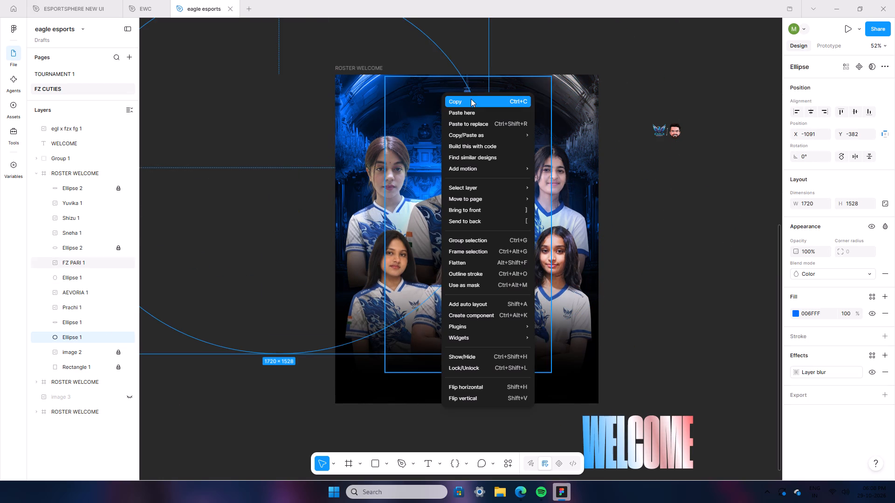
left_click(471, 99)
right_click(621, 50)
left_click(636, 56)
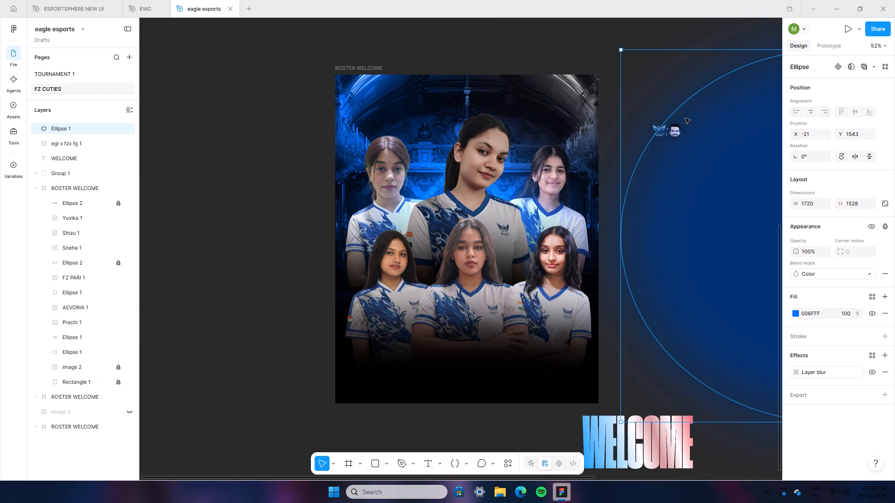
left_click_drag(733, 288, 413, 162)
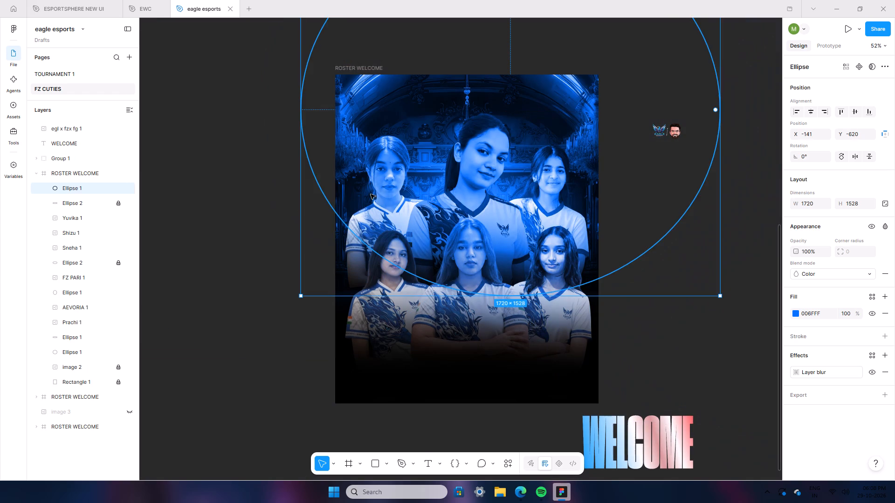
left_click_drag(82, 184, 64, 328)
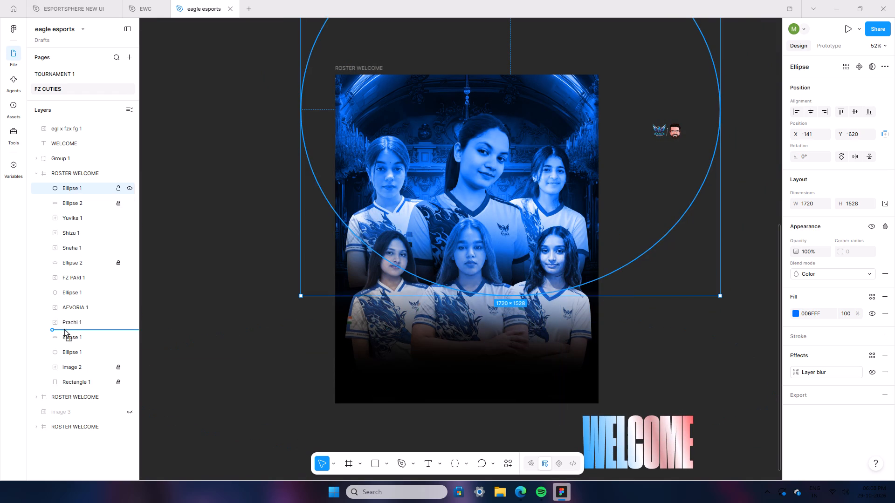
left_click_drag(64, 328, 81, 363)
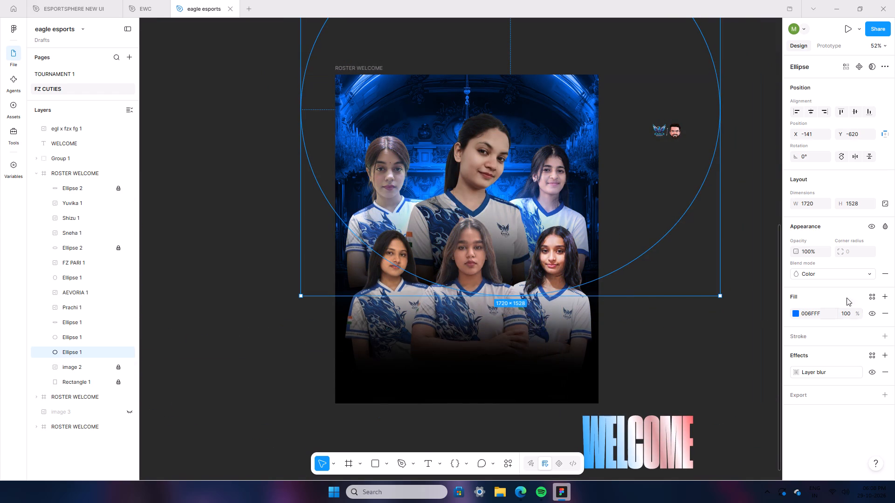
left_click_drag(631, 171, 691, 170)
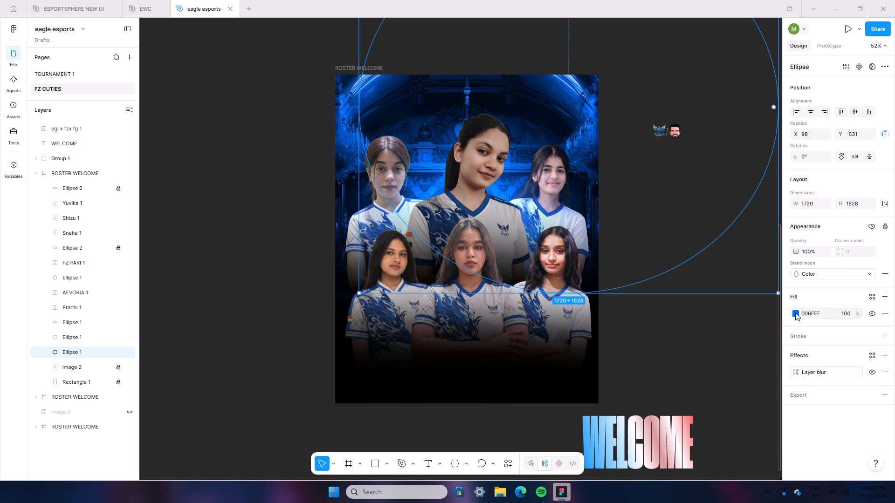
Set the copied ellipse's fill colour to red FF0004.
left_click(795, 313)
left_click_drag(763, 385, 768, 388)
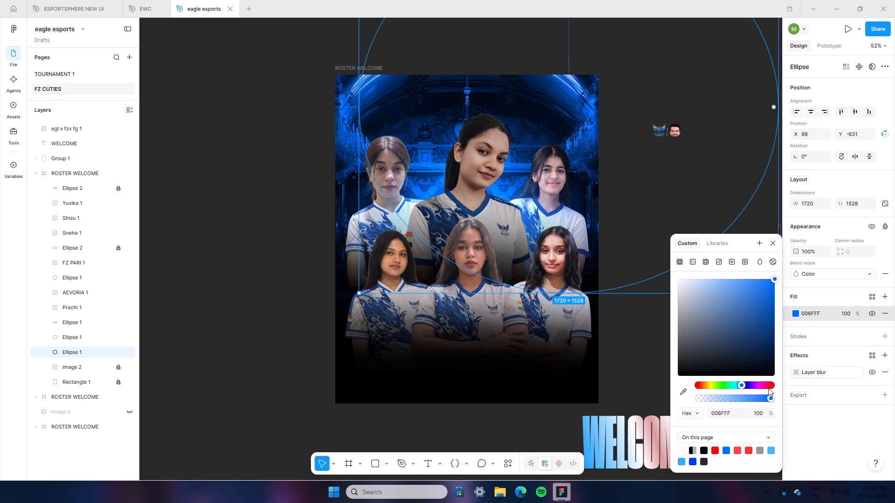
left_click_drag(768, 388, 808, 403)
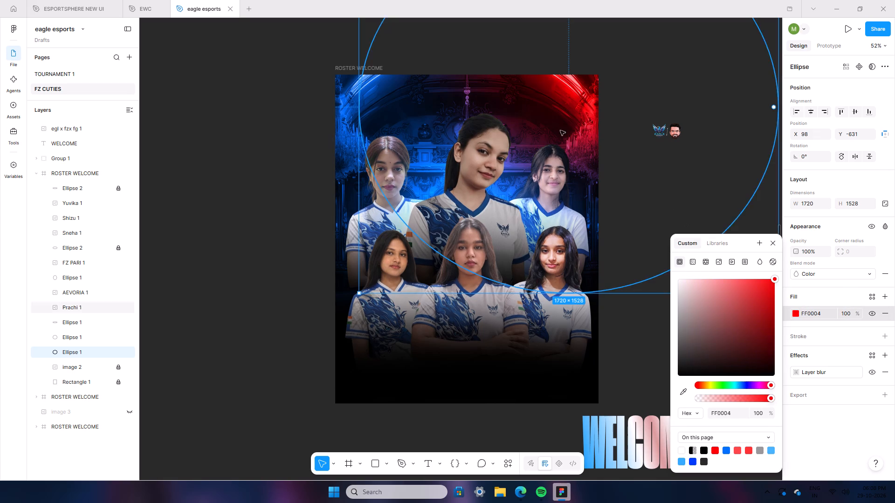
left_click(629, 331)
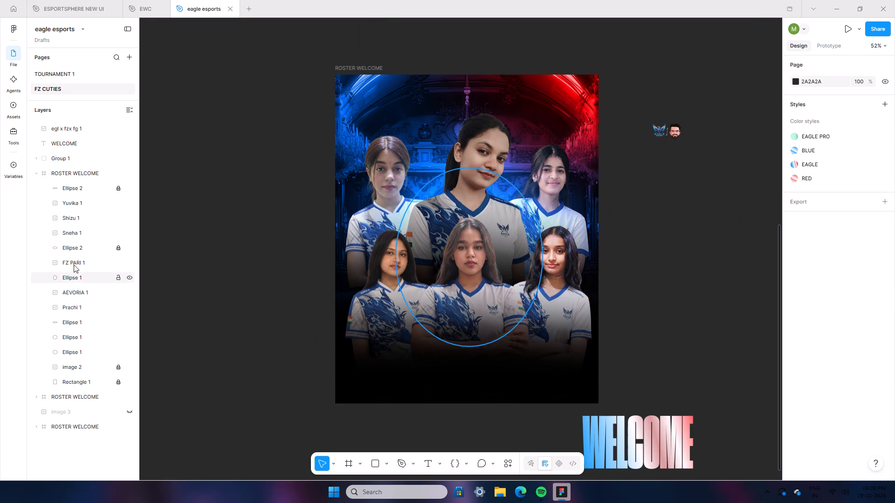
Adjust the background glows by moving the blue ellipse to about X -1102 and the red ellipse to about X 64, Y -474.
left_click(62, 342)
left_click_drag(197, 207, 169, 211)
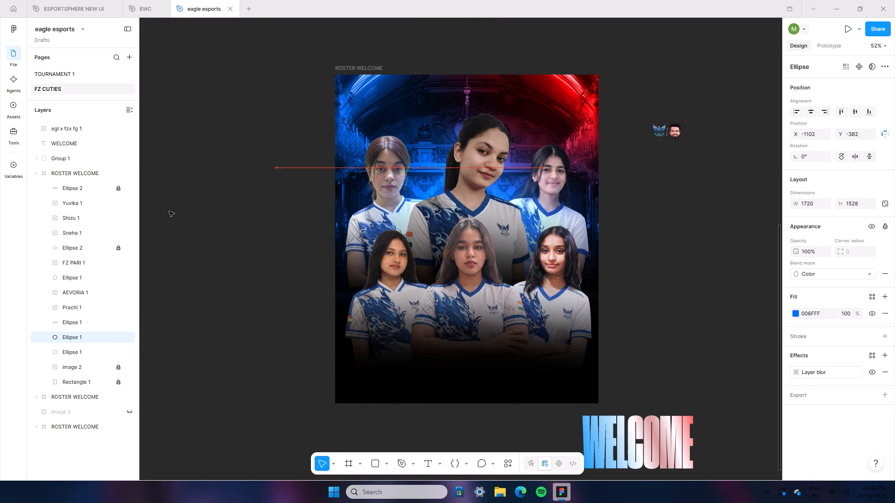
left_click_drag(169, 211, 169, 211)
left_click(581, 89)
left_click_drag(600, 96, 600, 99)
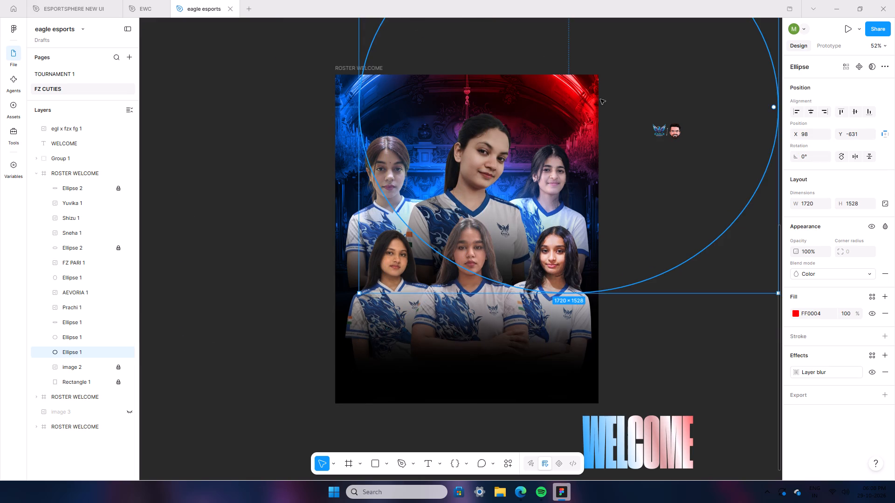
left_click_drag(600, 99, 591, 134)
left_click(678, 345)
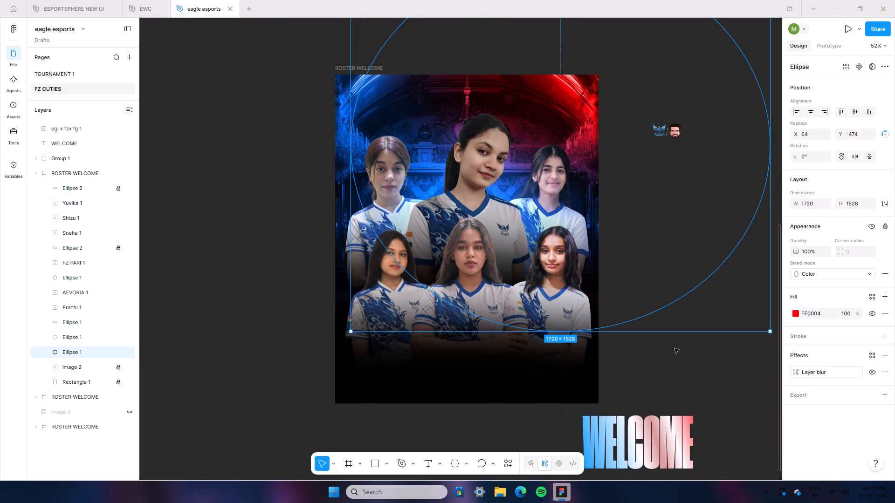
Capture a screen snip of the upper part of the ROSTER WELCOME poster with Snipping Tool.
key("Print")
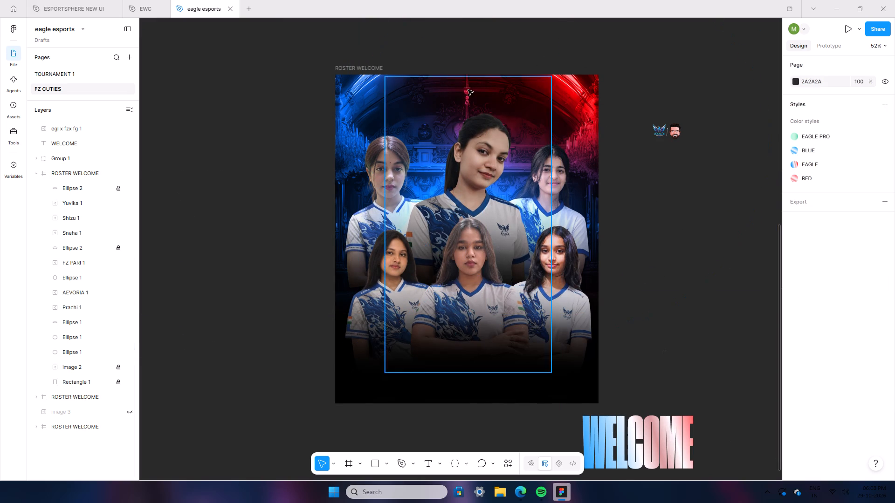
left_click_drag(326, 61, 351, 112)
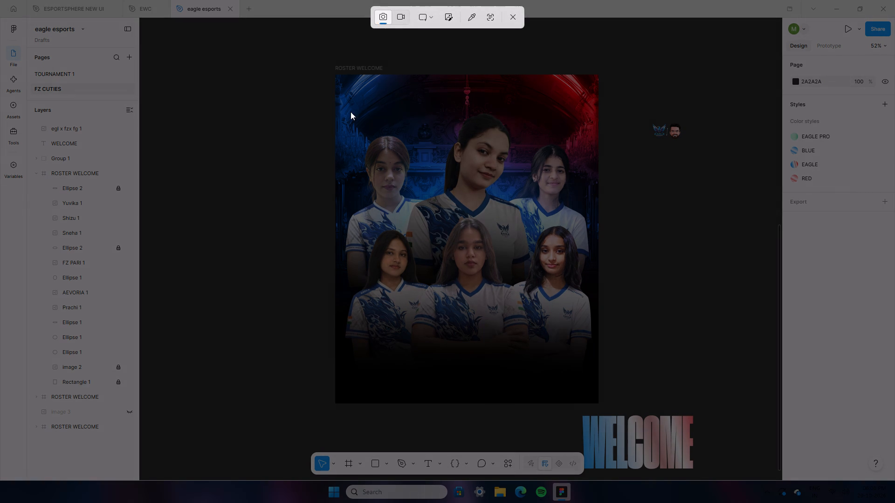
left_click_drag(351, 112, 614, 200)
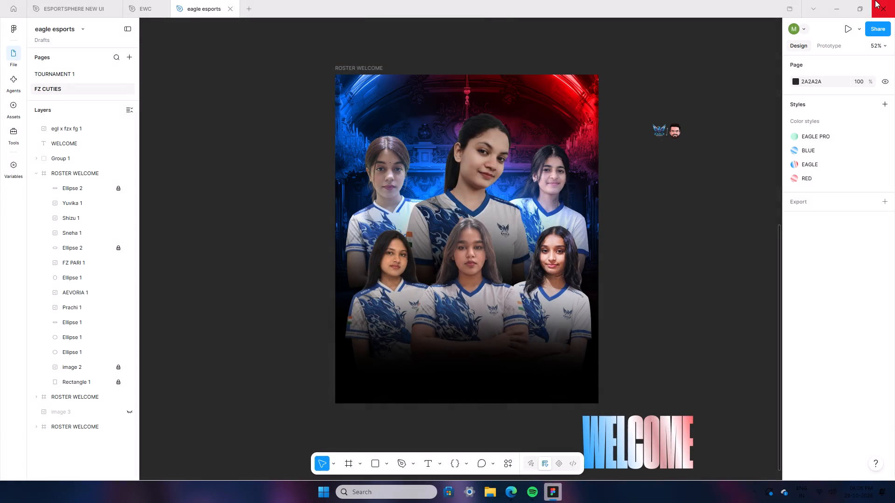
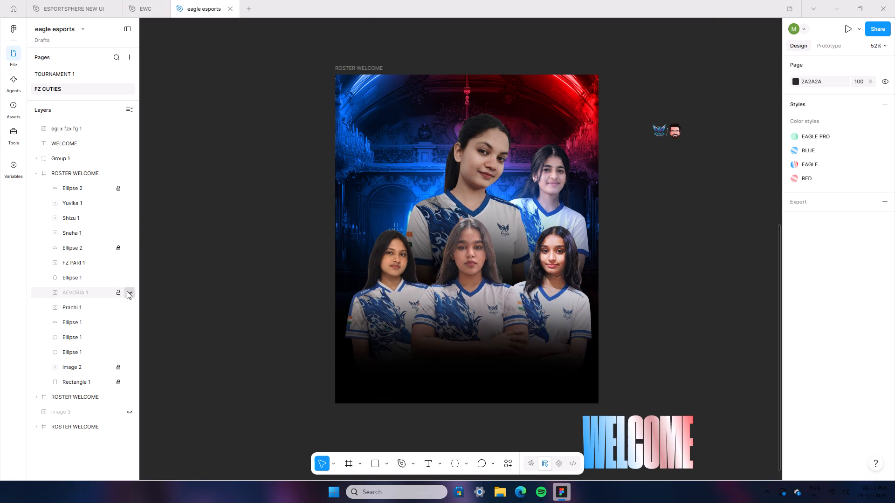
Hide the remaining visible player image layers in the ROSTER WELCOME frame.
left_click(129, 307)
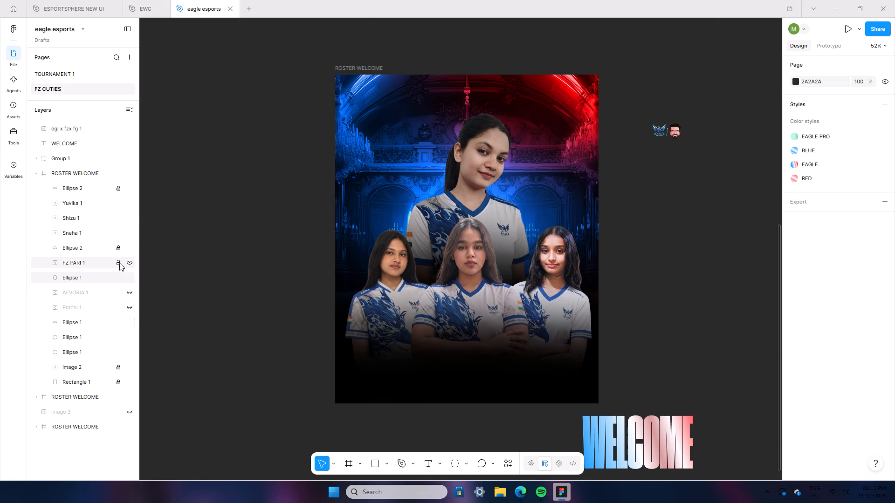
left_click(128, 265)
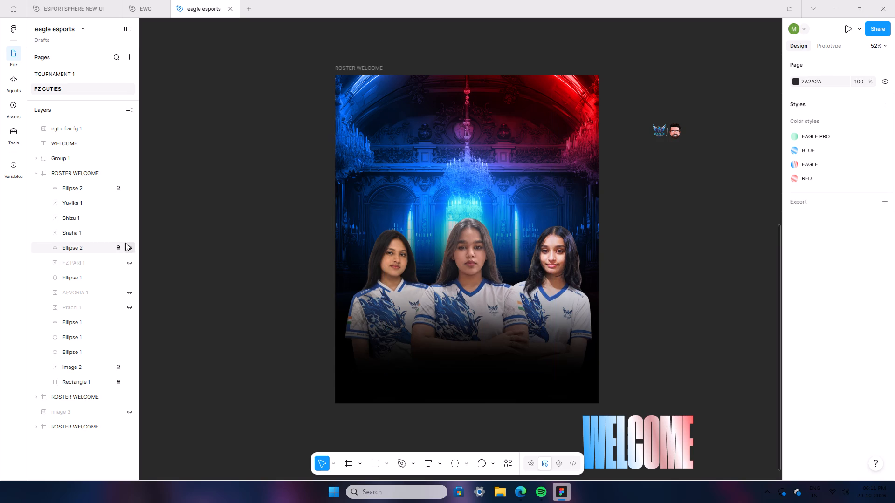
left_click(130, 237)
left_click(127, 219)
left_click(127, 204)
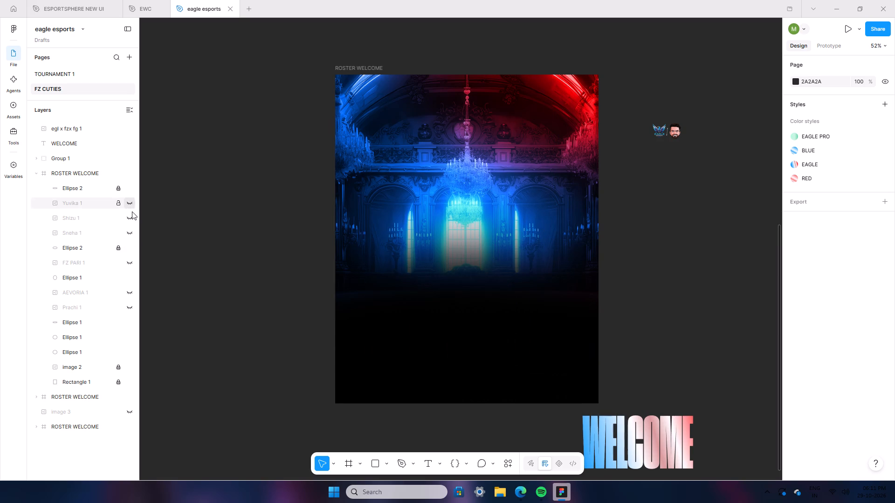
Change the fill of the 603 × 734 centre glow ellipse to white FFFFFF.
left_click(502, 231)
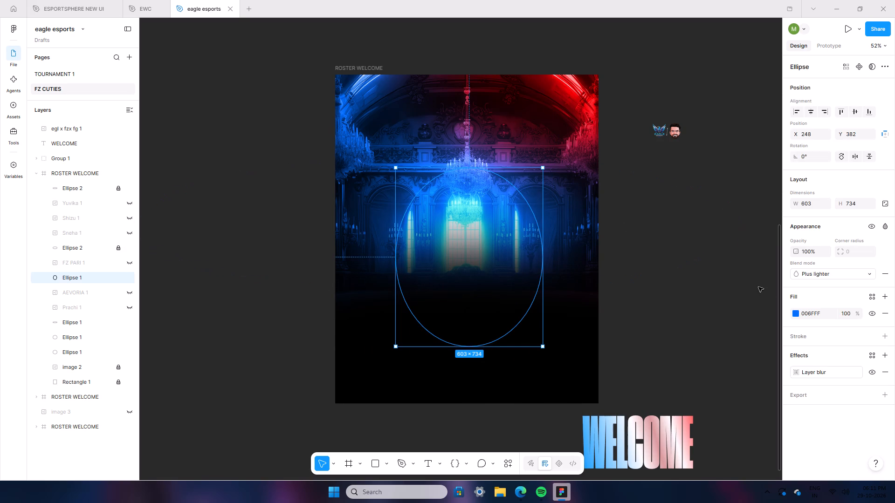
left_click(796, 314)
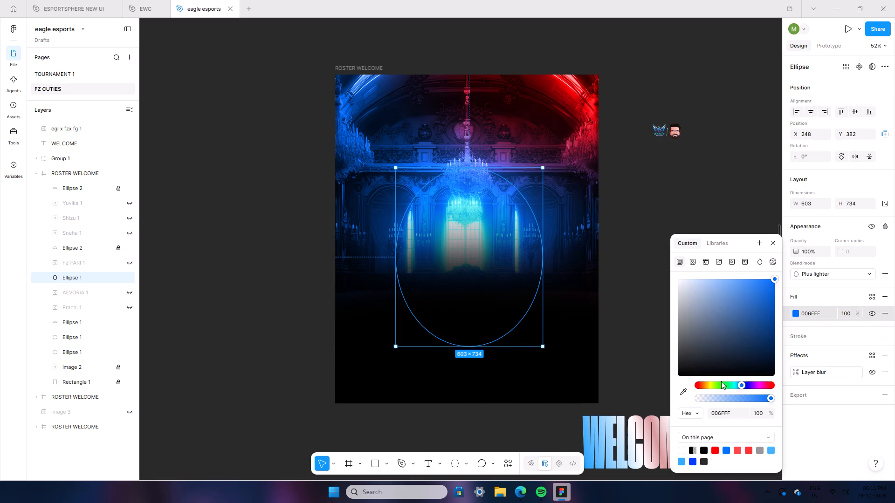
left_click_drag(715, 382, 711, 385)
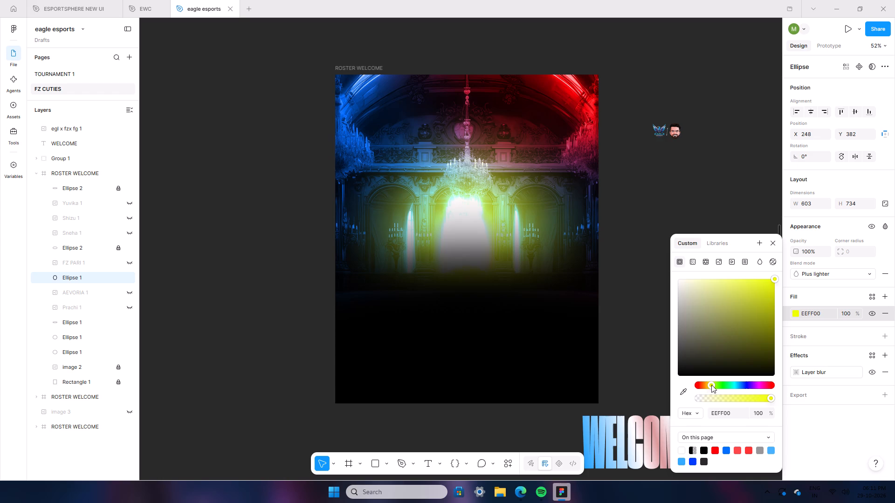
left_click_drag(711, 385, 702, 381)
left_click_drag(698, 290, 654, 256)
Show all six player image layers on the ROSTER WELCOME poster again.
left_click(132, 261)
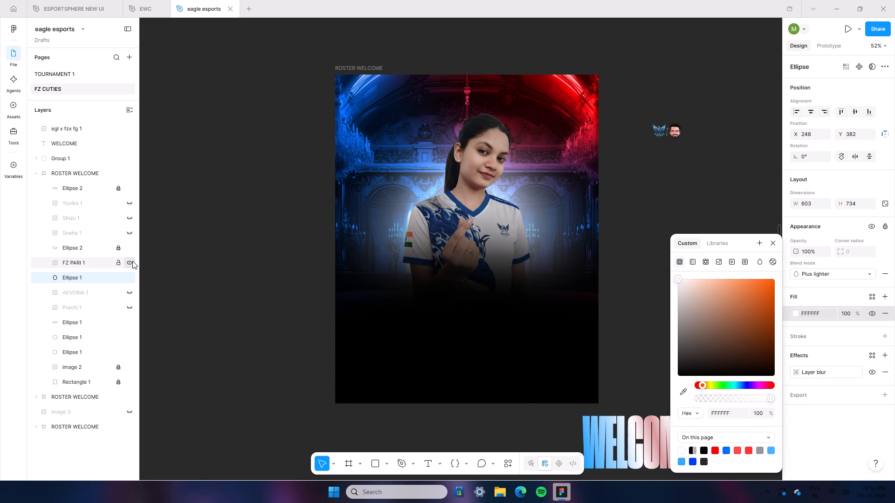
left_click(129, 291)
left_click(130, 305)
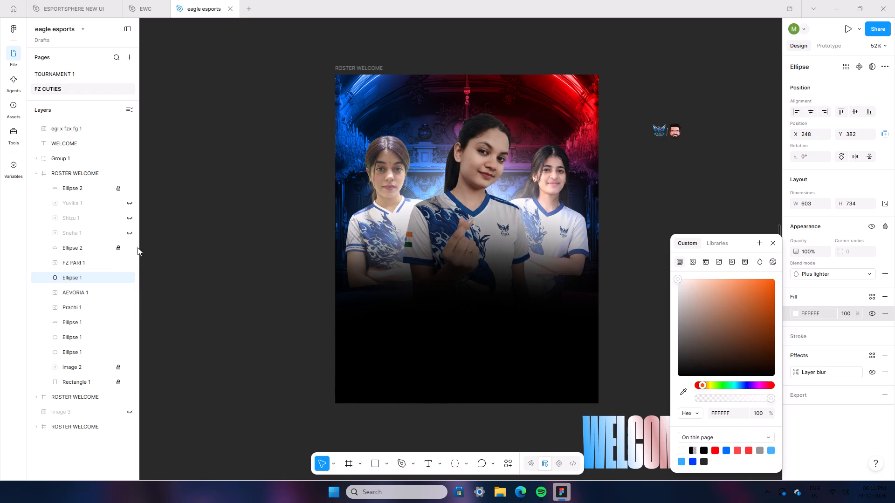
left_click(130, 233)
left_click(129, 223)
left_click(129, 204)
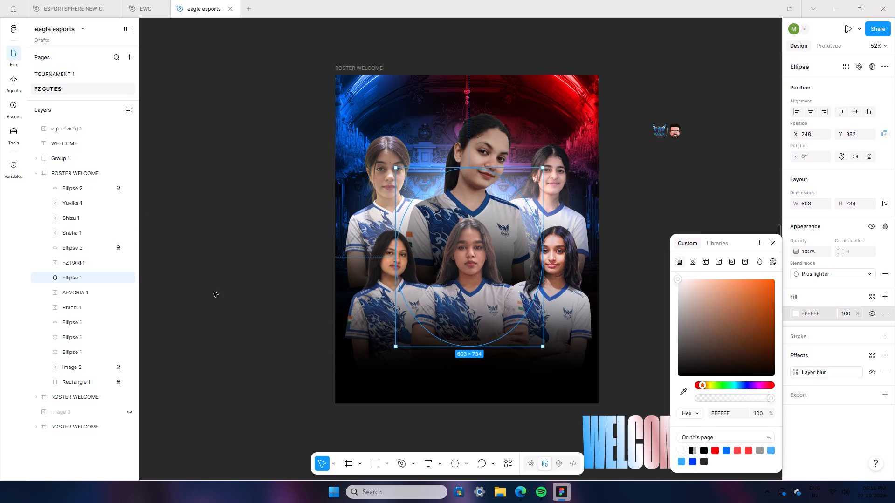
left_click(215, 292)
Move the WELCOME text further below the poster, to about X -519, Y 3698.
scroll(540, 407, "down", 10)
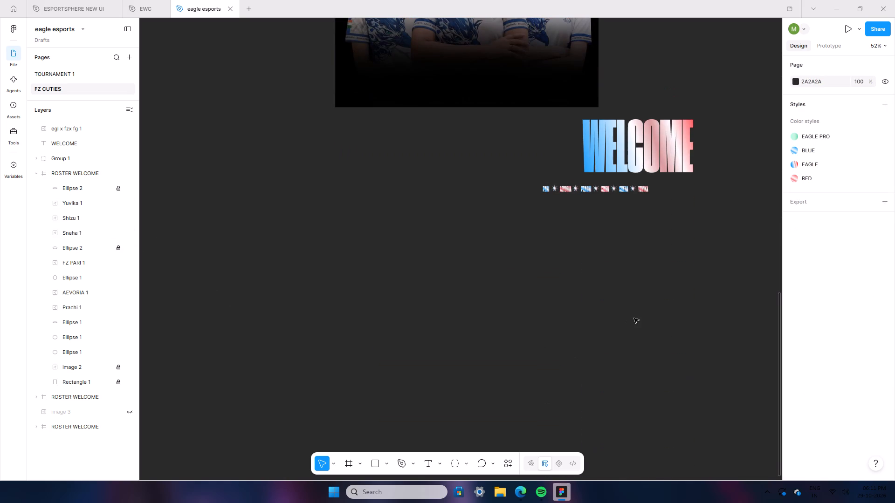
scroll(634, 318, "up", 1)
left_click(658, 158)
left_click_drag(658, 158, 575, 337)
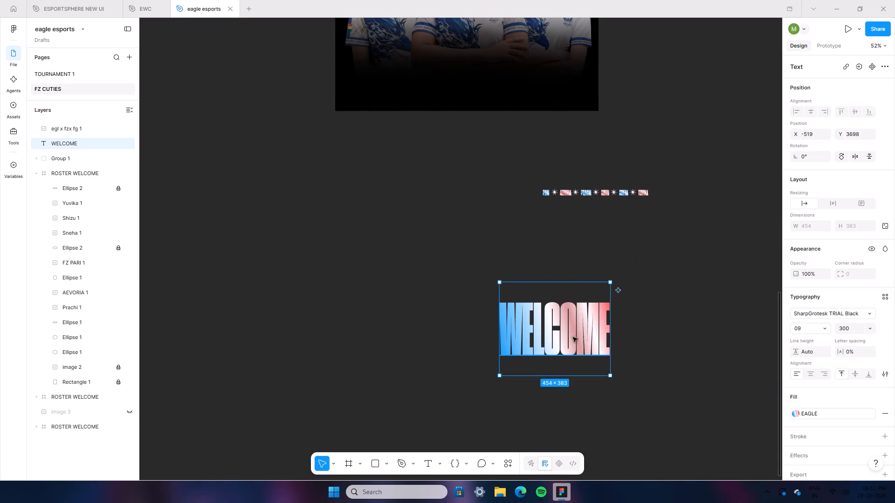
Duplicate the WELCOME text and place the copy over the original at about X -520, Y 3687.
right_click(569, 336)
left_click(607, 156)
right_click(465, 238)
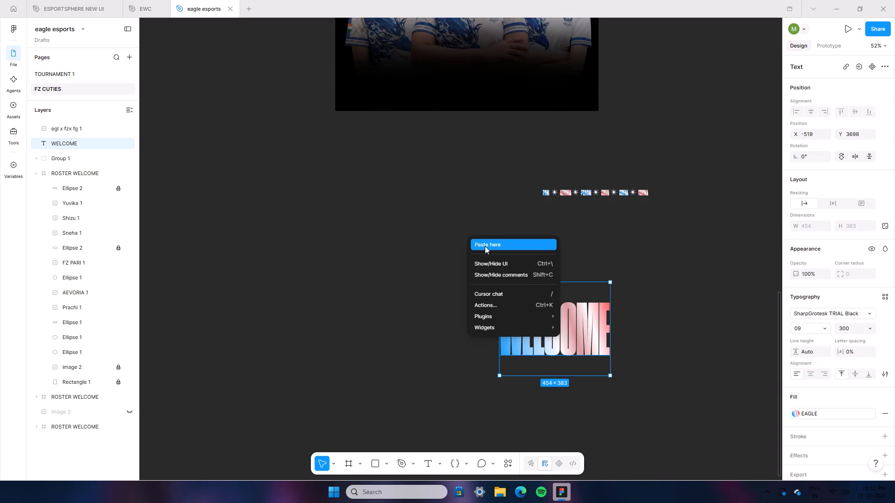
left_click(485, 246)
left_click_drag(522, 284, 557, 328)
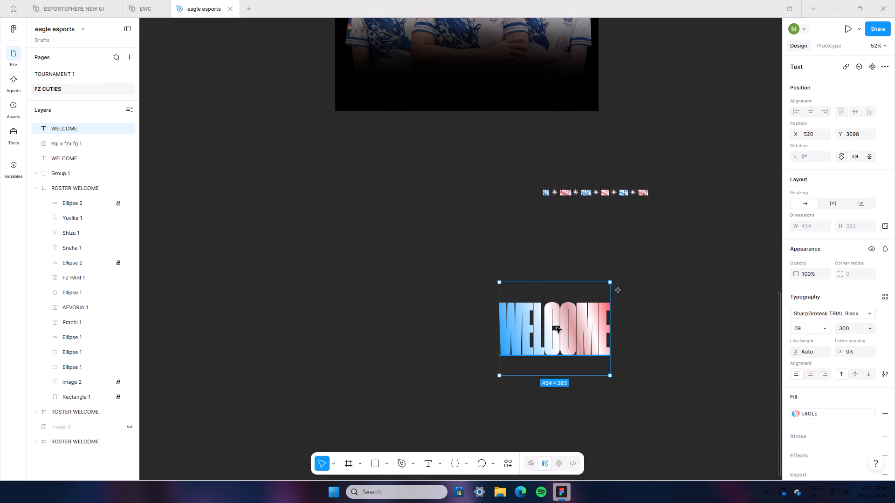
left_click(557, 328)
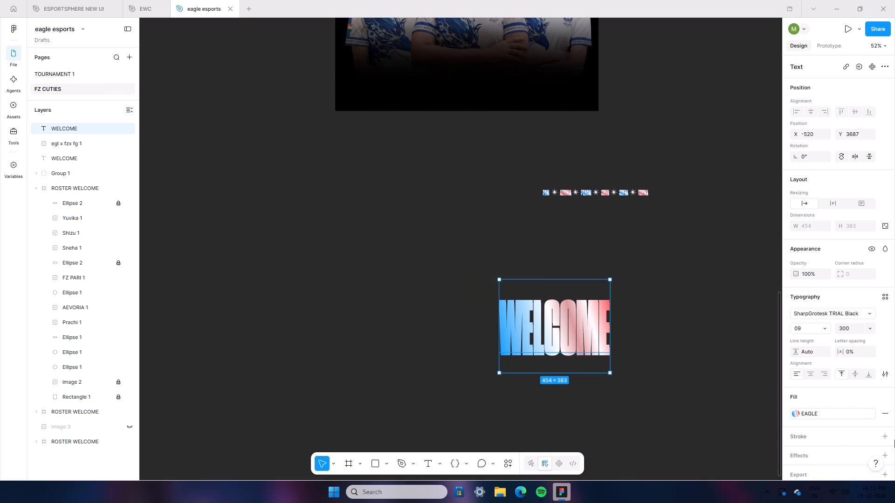
Add a progressive layer blur with start 100 and end 100 to the copied WELCOME text.
scroll(894, 440, "down", 4)
left_click(888, 455)
left_click(851, 390)
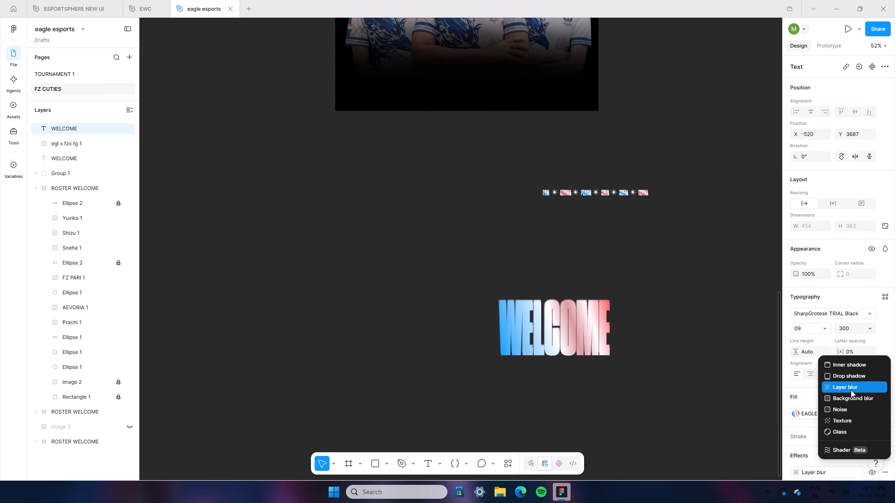
left_click(752, 445)
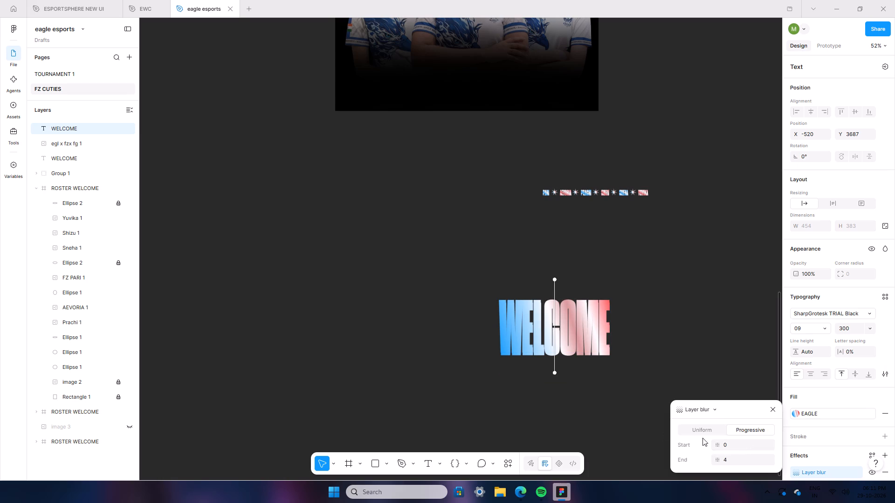
left_click(739, 458)
key("1")
key("0")
key("0")
left_click(729, 421)
left_click(737, 443)
type("10")
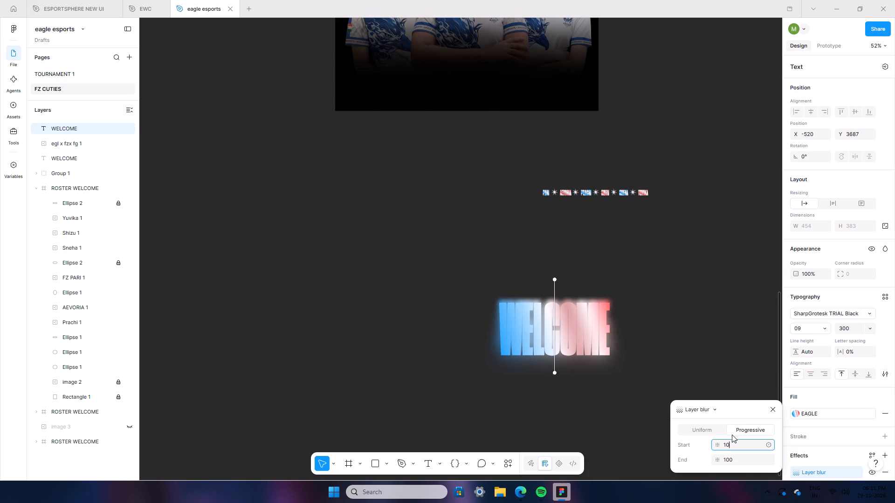
key("0")
left_click(732, 420)
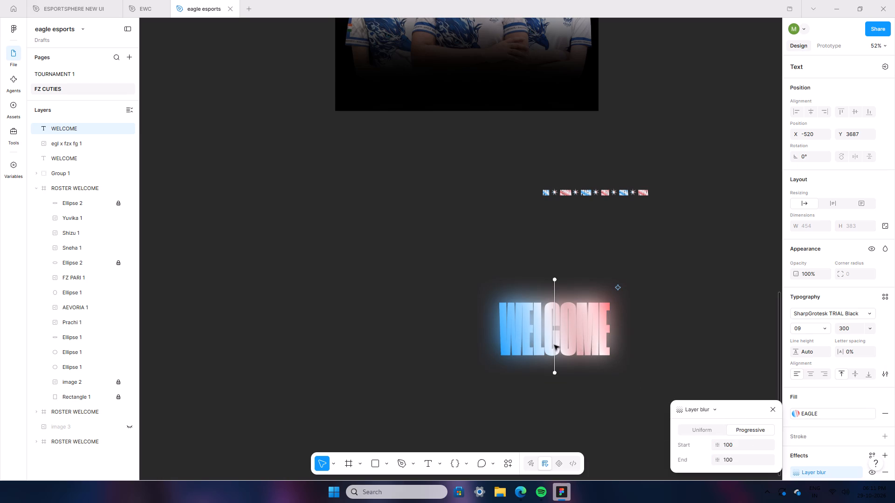
left_click_drag(554, 345, 554, 329)
left_click(524, 400)
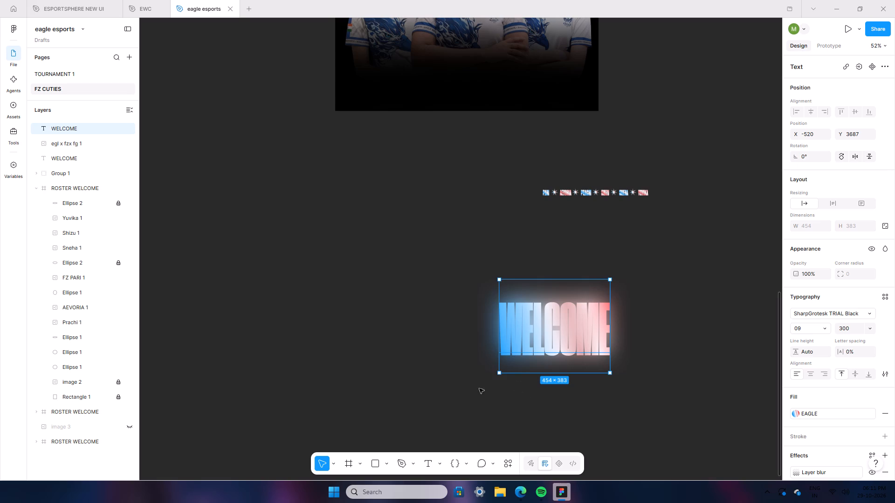
Move the blurred WELCOME copy to about X -523, Y 3632 and set its blur start to 0.
left_click_drag(588, 356, 586, 343)
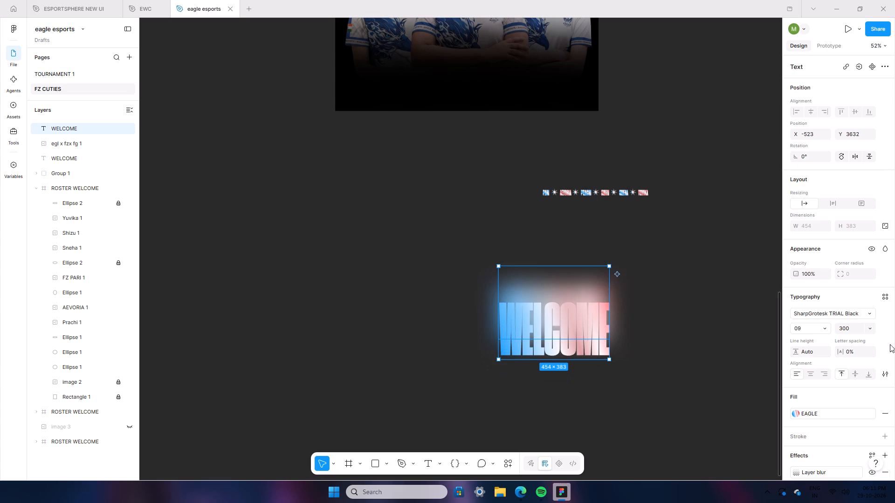
scroll(832, 455, "down", 4)
left_click(827, 421)
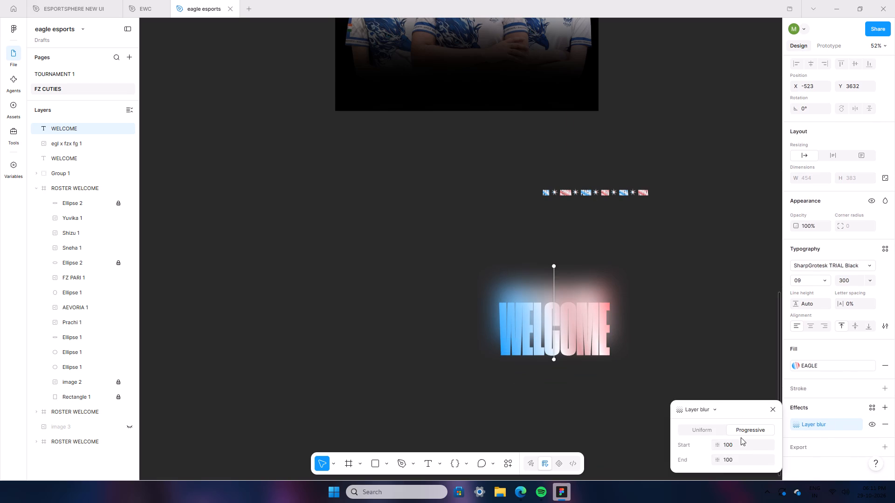
left_click(708, 428)
left_click(741, 434)
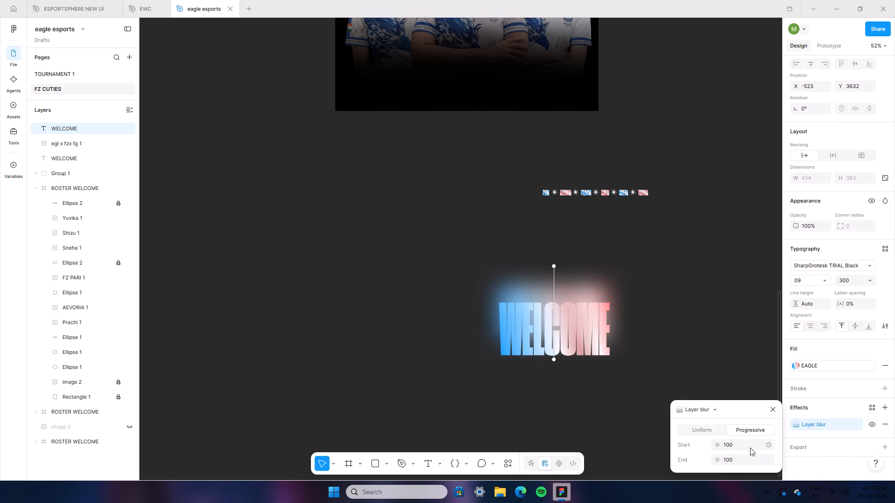
left_click(747, 445)
key("0")
left_click(745, 407)
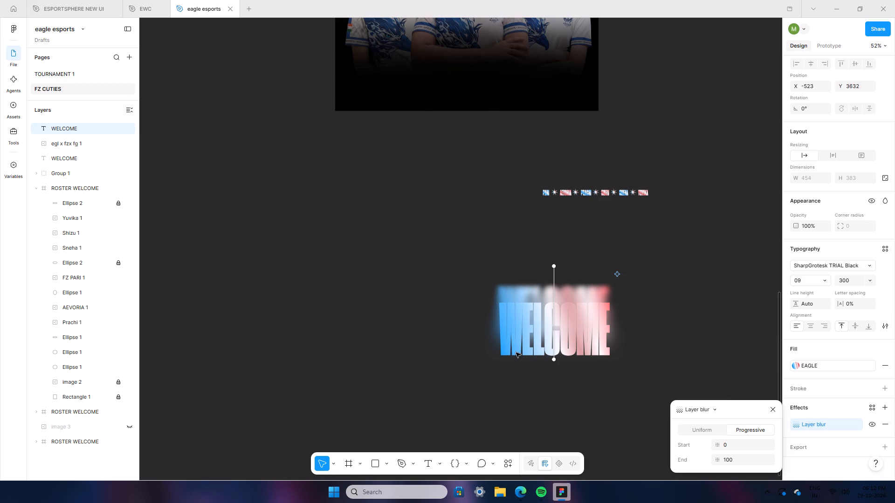
left_click(599, 371)
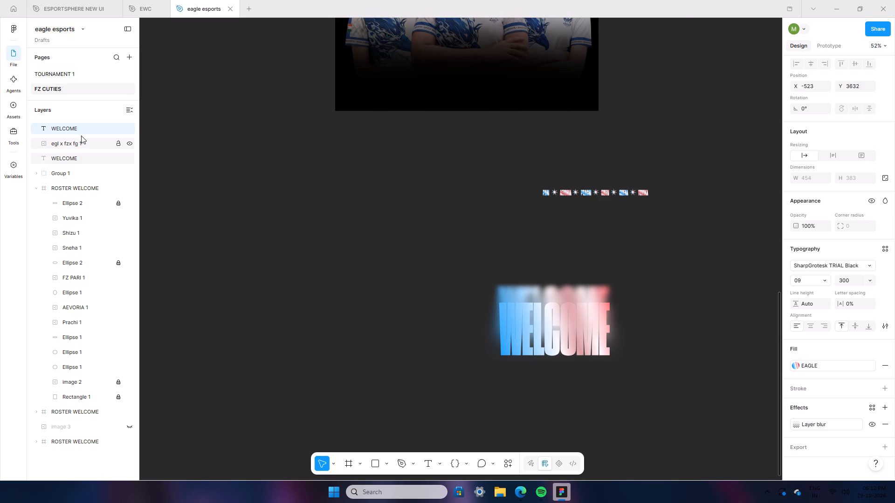
Reposition the blurred WELCOME copy to about X -519, Y 3647 and layer it directly beneath the original WELCOME text.
left_click(67, 161)
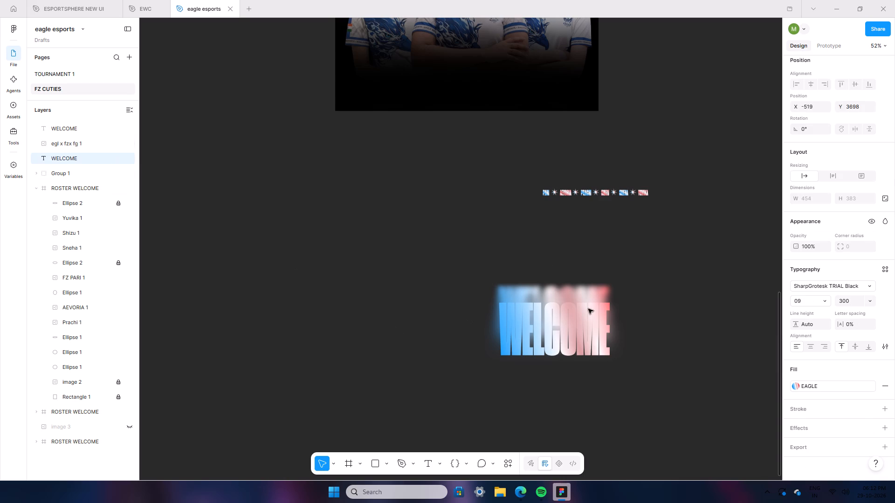
left_click(68, 129)
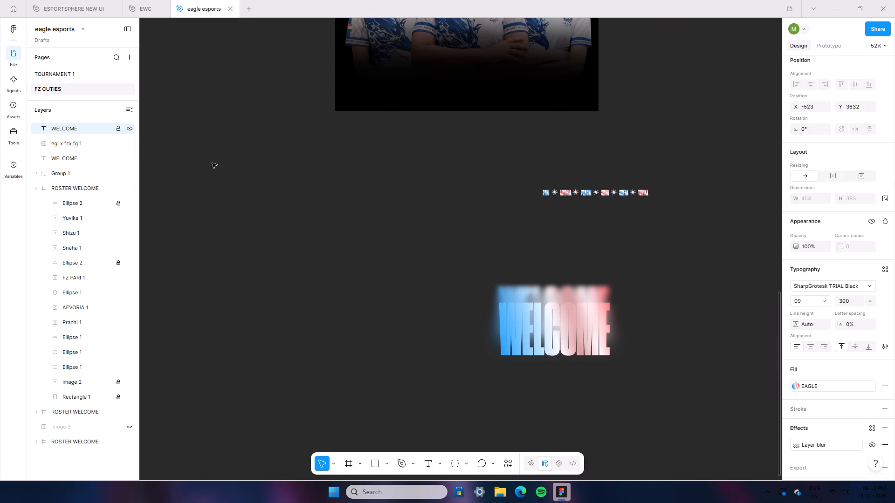
left_click(730, 346)
left_click(712, 341)
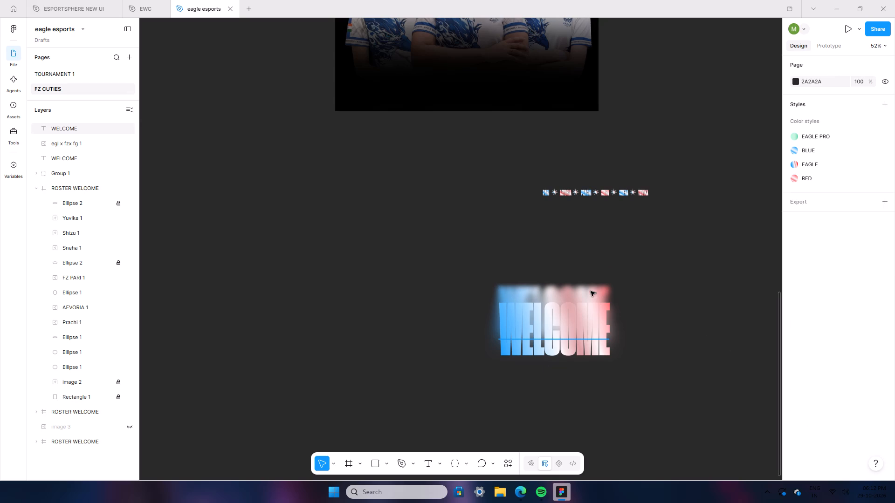
left_click(589, 290)
left_click(589, 294)
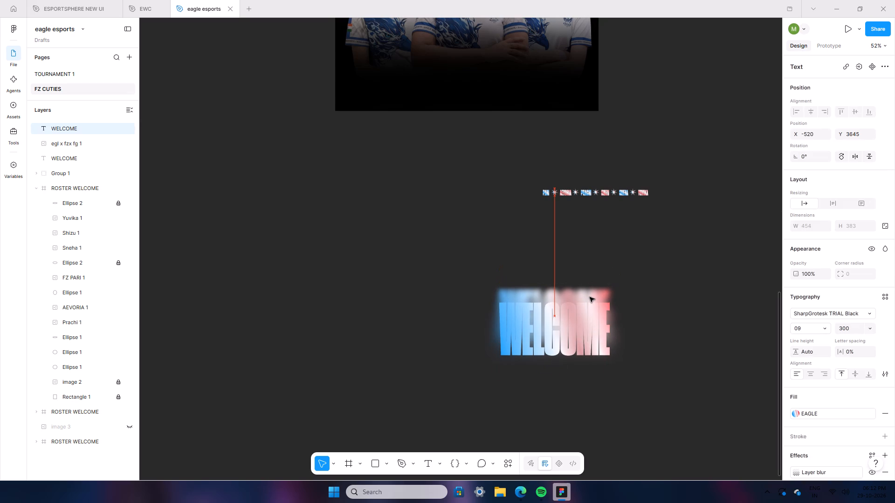
scroll(125, 364, "down", 1)
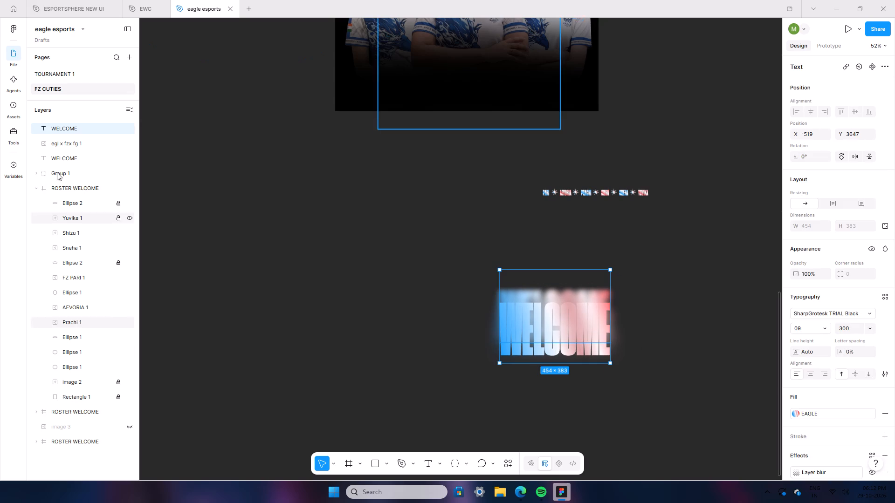
left_click_drag(62, 128, 64, 161)
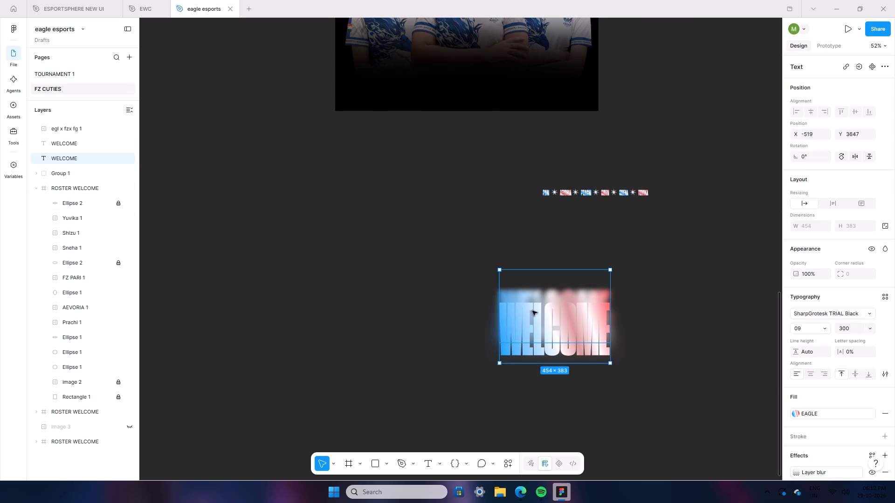
Move the blurred WELCOME copy clear above the original text, to about X -489, Y 3463.
left_click_drag(541, 311, 542, 323)
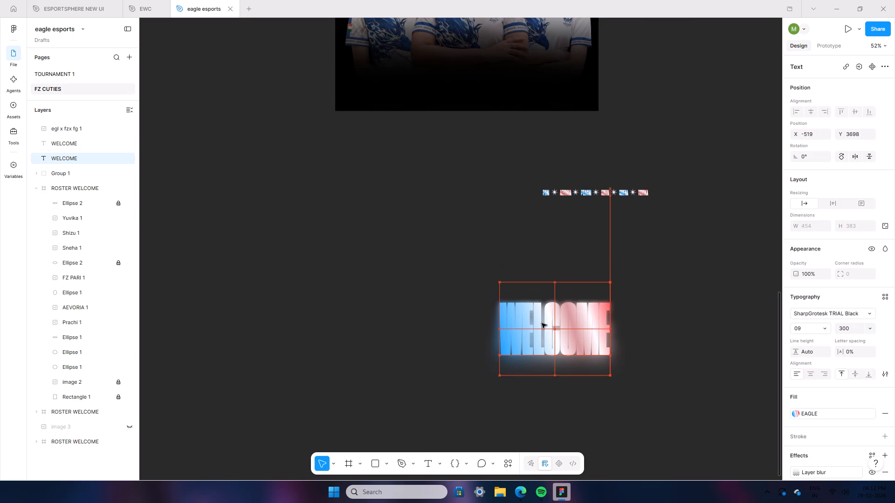
left_click_drag(542, 323, 566, 278)
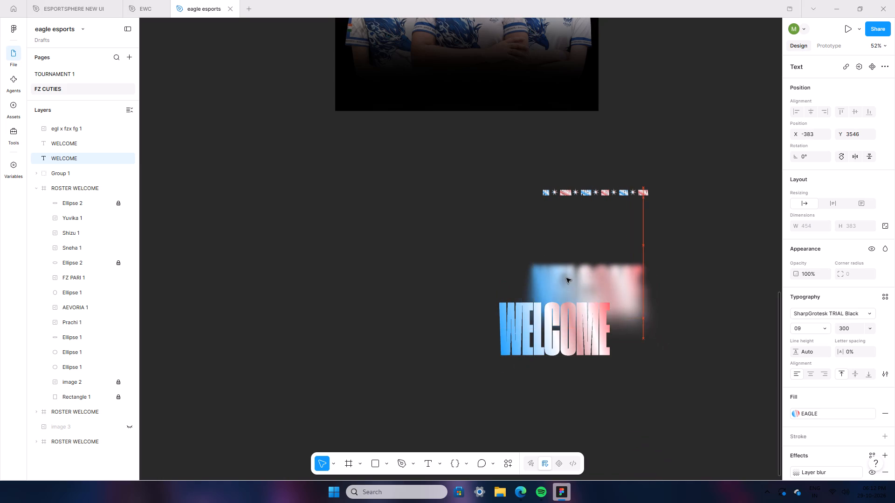
left_click_drag(566, 278, 549, 266)
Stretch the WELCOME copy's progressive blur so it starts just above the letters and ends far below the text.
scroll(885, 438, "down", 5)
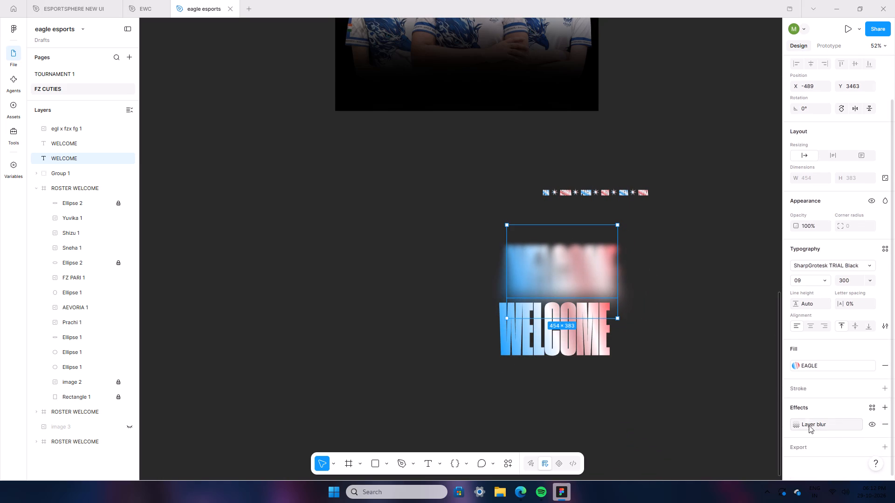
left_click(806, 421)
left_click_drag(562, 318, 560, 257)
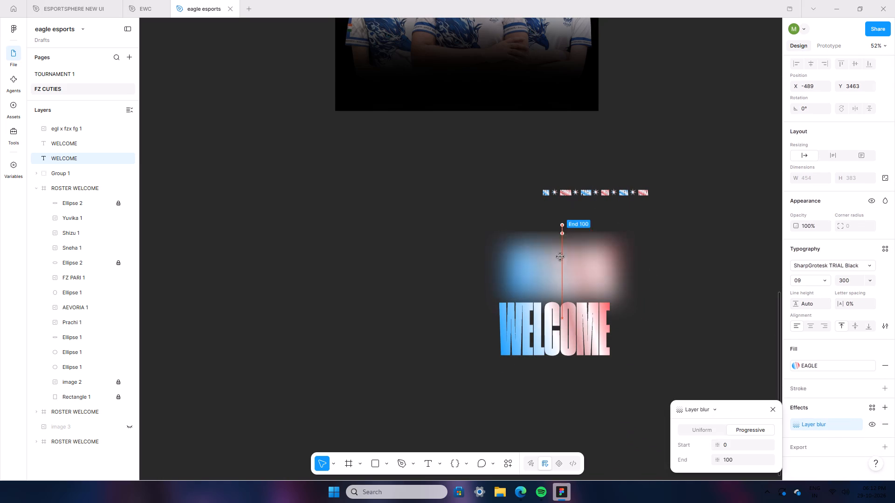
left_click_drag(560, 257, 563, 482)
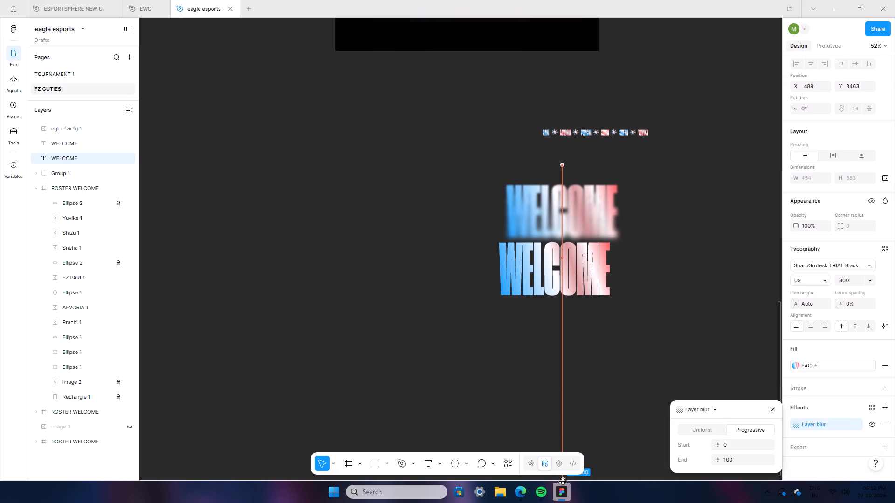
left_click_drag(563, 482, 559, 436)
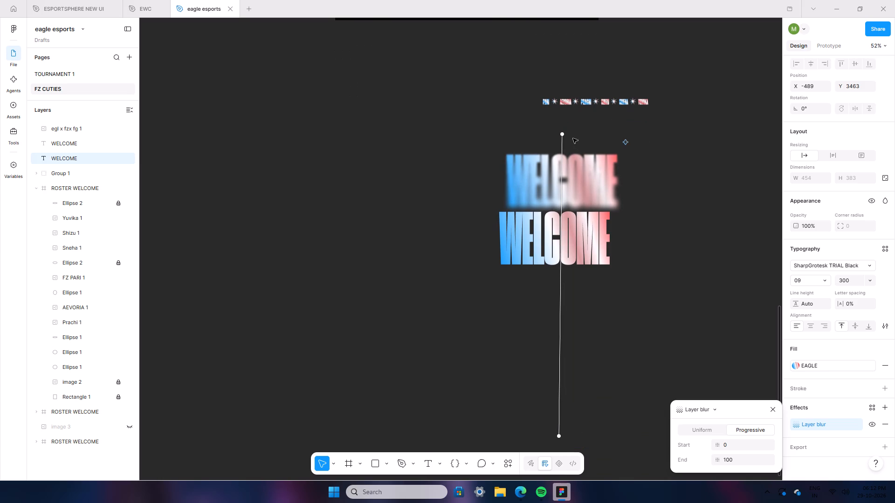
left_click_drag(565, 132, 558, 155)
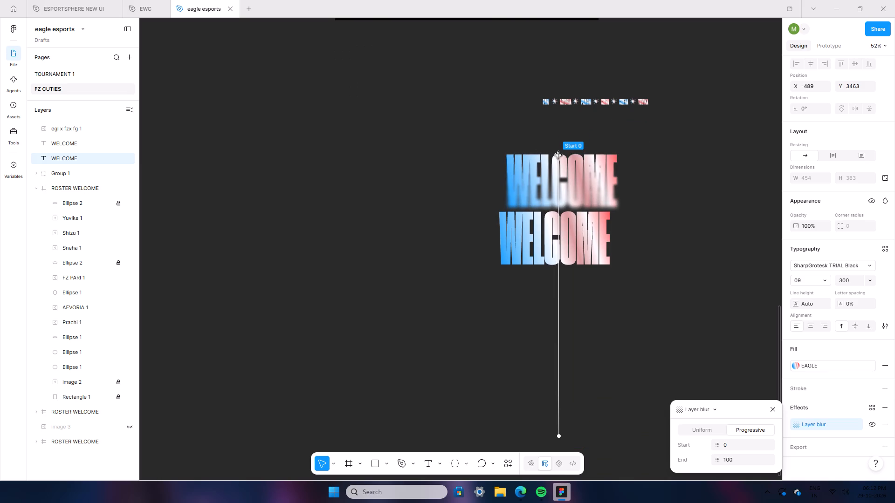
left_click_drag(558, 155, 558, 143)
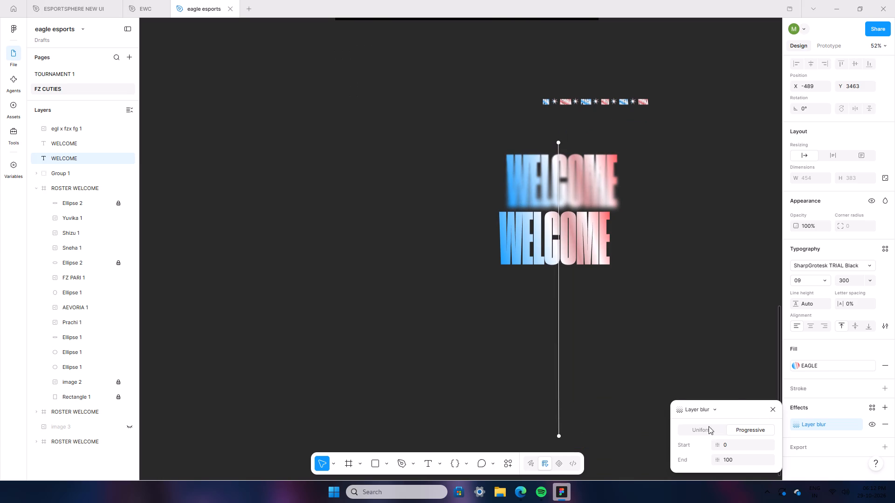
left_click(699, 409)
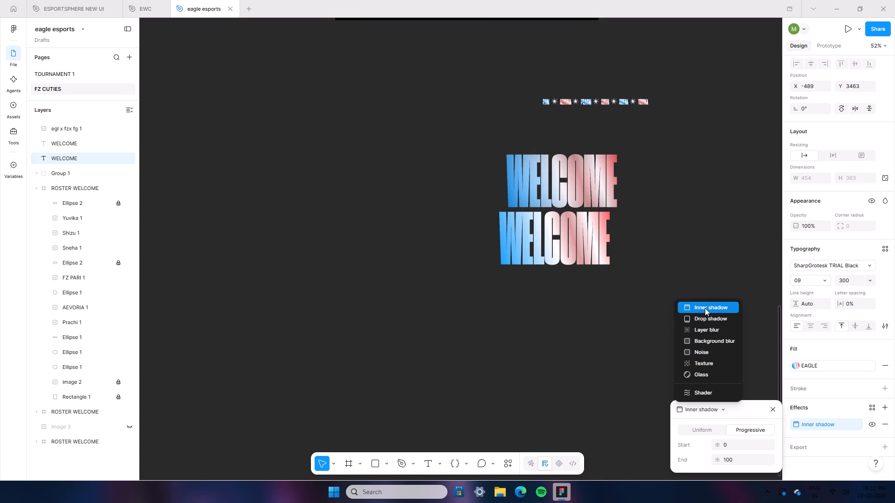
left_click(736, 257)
Delete the blurred WELCOME copy.
left_click(710, 239)
scroll(684, 299, "up", 7)
key("BackSpace")
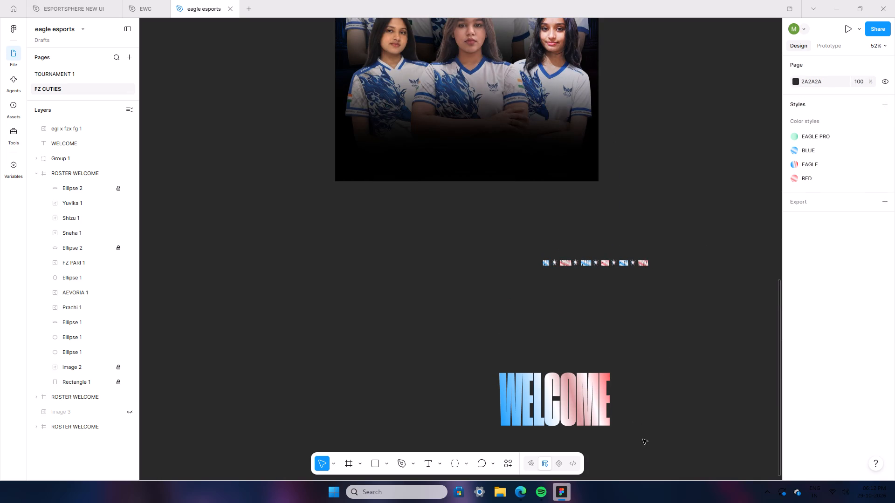
Inspect the remaining WELCOME title up close and compare it with the unfinished ROSTER WELCOME poster.
left_click(588, 390)
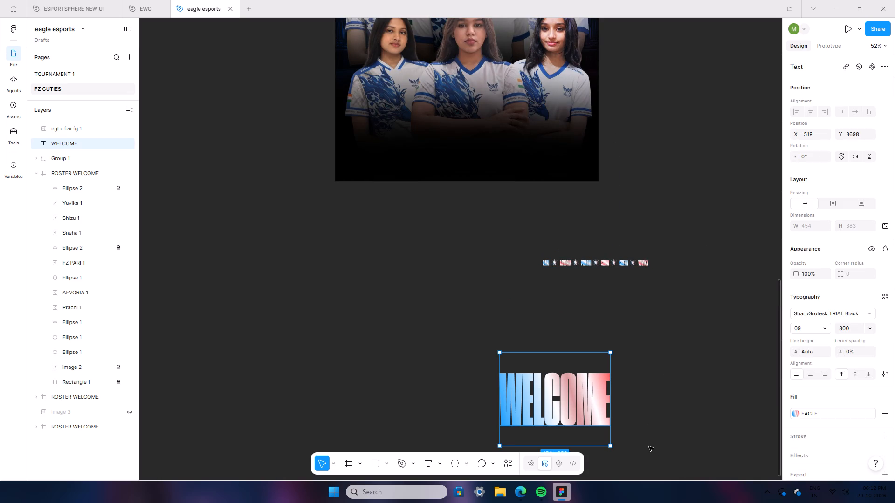
scroll(648, 452, "down", 2, "ctrl")
scroll(648, 452, "up", 5)
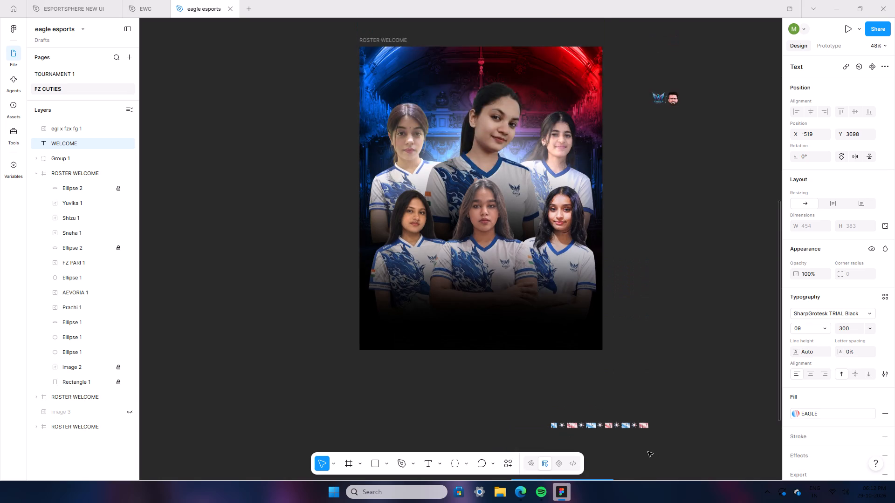
scroll(648, 452, "down", 5)
scroll(647, 451, "up", 6, "ctrl")
scroll(647, 451, "down", 7)
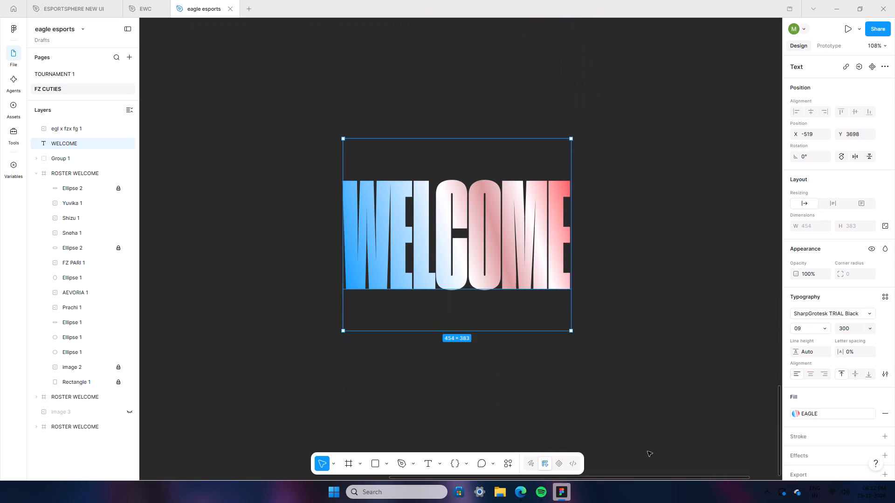
left_click(655, 436)
scroll(659, 395, "down", 11, "ctrl")
scroll(657, 399, "up", 1, "ctrl")
scroll(657, 399, "down", 6, "ctrl")
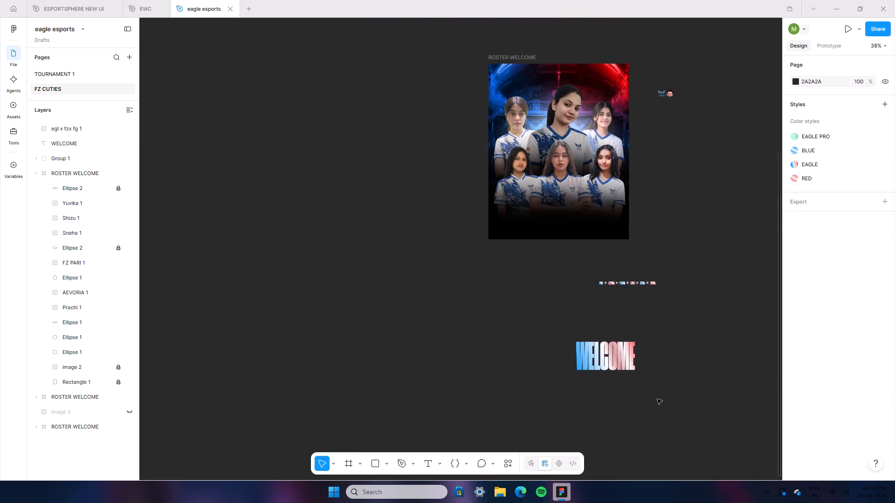
Reset the exposure, contrast and saturation of the central player's image, FZ PARI 1, to neutral.
scroll(661, 399, "up", 17)
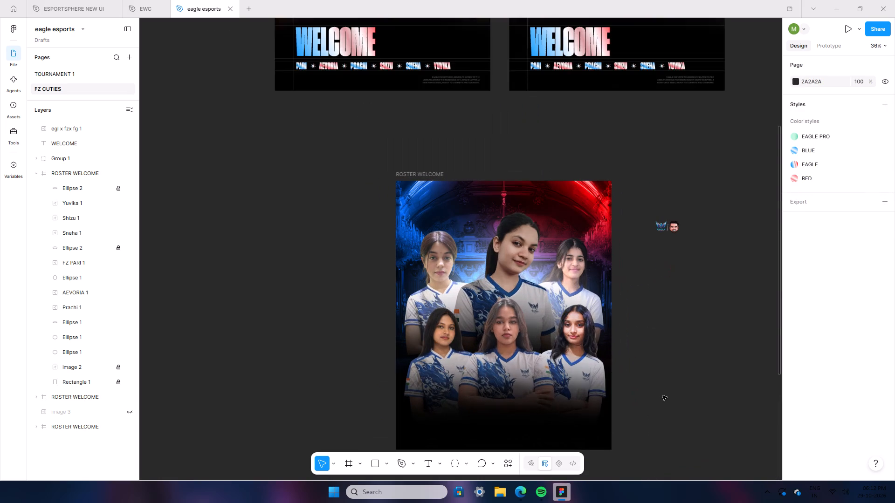
left_click(513, 251)
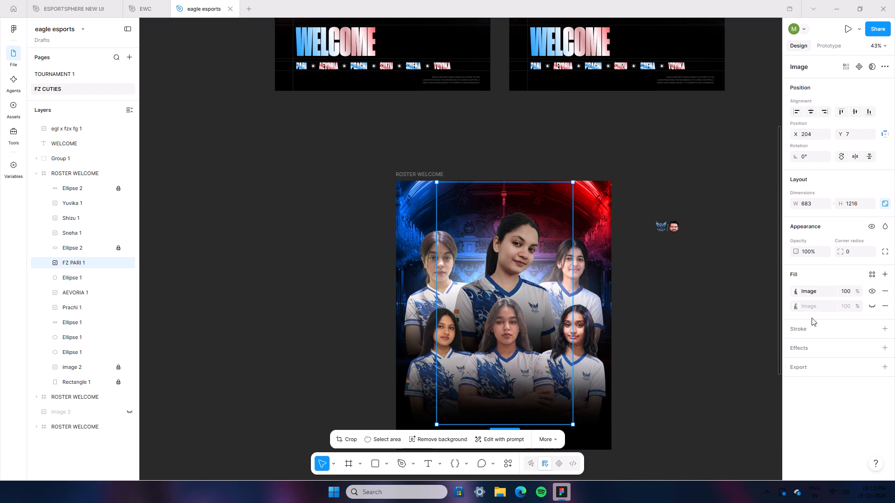
left_click(797, 291)
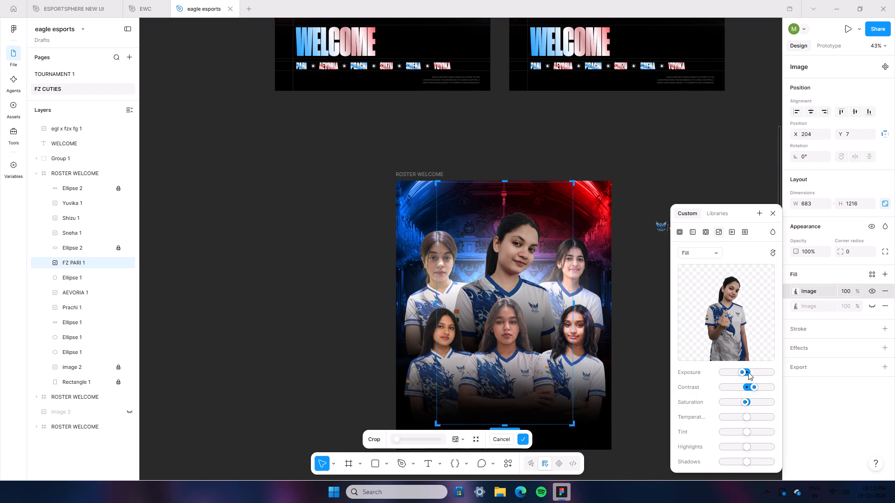
left_click(748, 372)
left_click(746, 387)
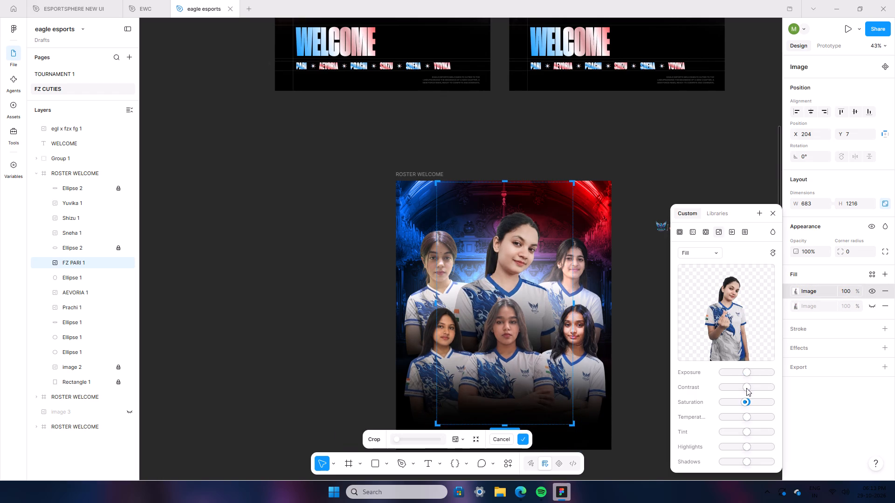
left_click(746, 402)
double_click(635, 281)
Unlock the black blurred Ellipse 2 beneath Sneha 1, raise it to about X -787, Y 615, and lock it again.
scroll(646, 435, "down", 2, "ctrl")
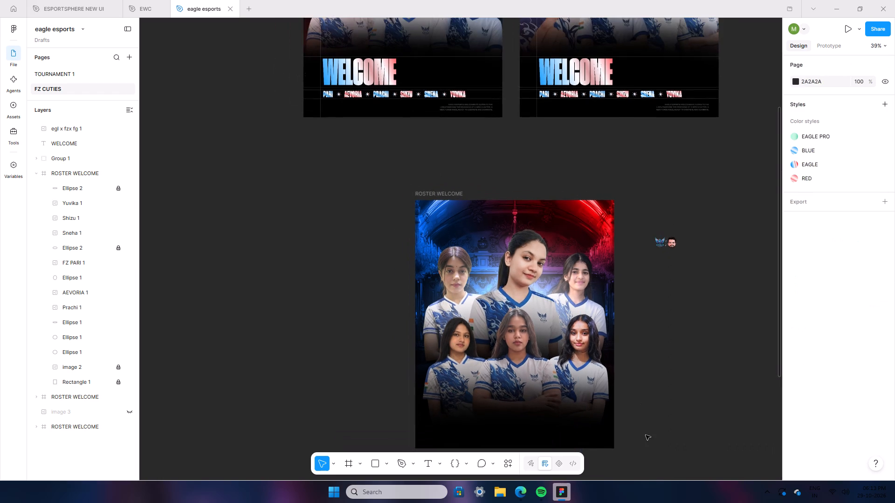
scroll(646, 444, "down", 5)
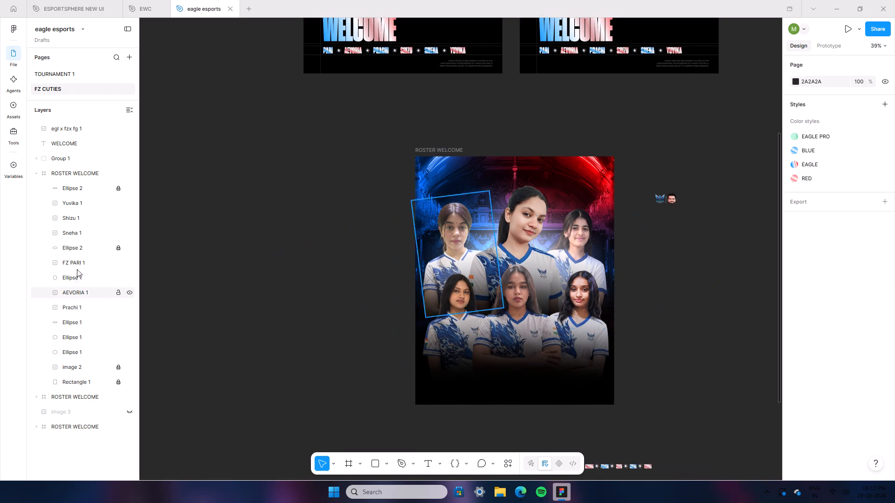
left_click(77, 247)
left_click(114, 252)
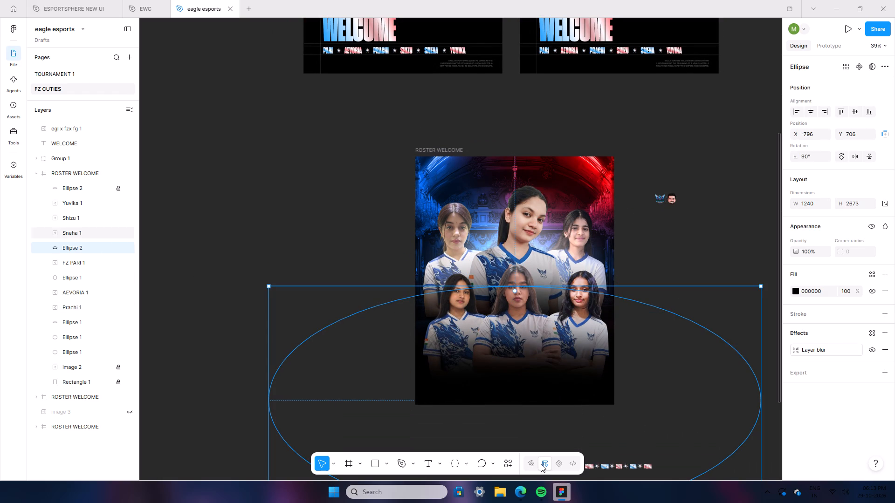
left_click_drag(669, 413, 671, 396)
left_click(114, 247)
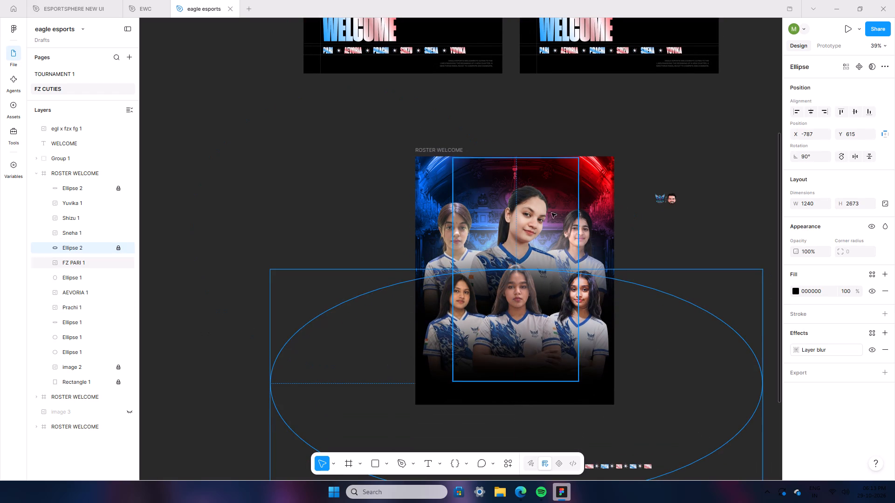
left_click(640, 221)
Paste a copy of the white glow ellipse behind FZ PARI 1 at the poster's lower centre and layer it directly beneath Sneha 1.
scroll(666, 404, "down", 1, "ctrl")
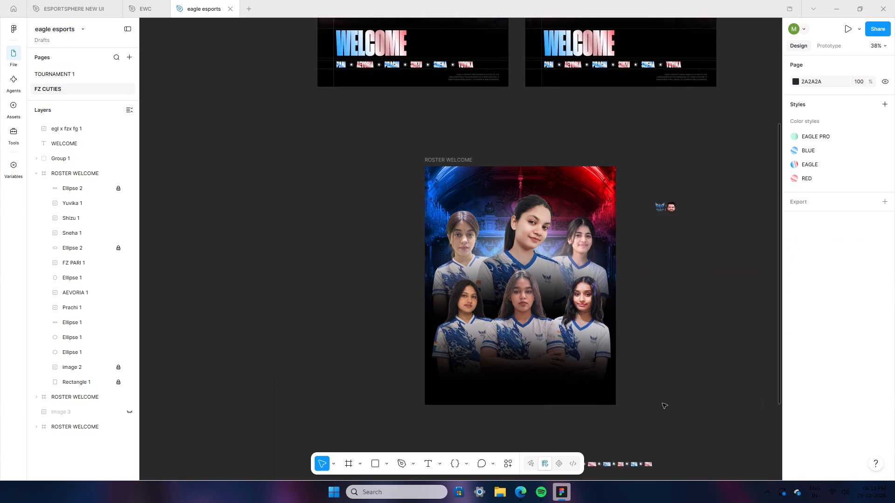
scroll(662, 403, "down", 3)
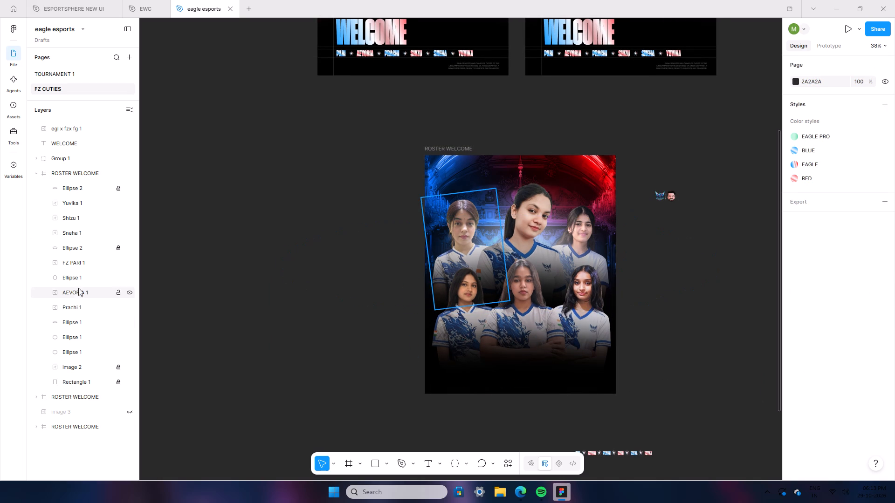
left_click(75, 279)
right_click(75, 279)
left_click(104, 144)
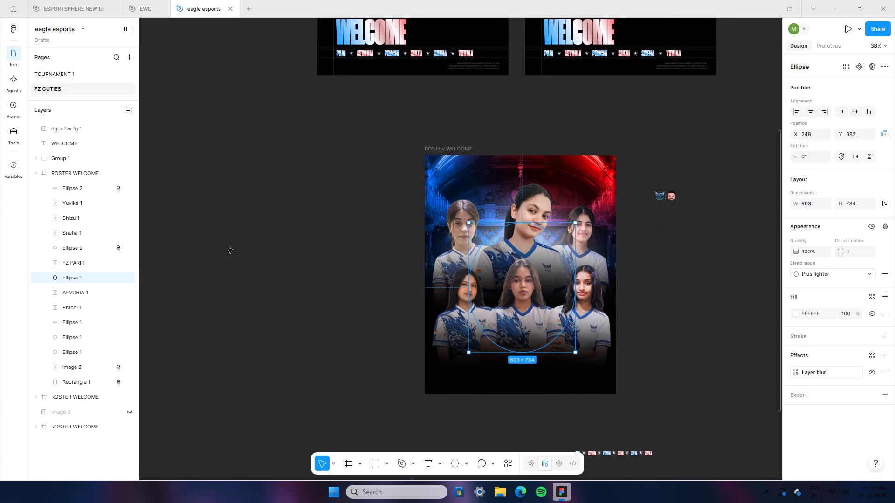
right_click(228, 248)
left_click(251, 253)
left_click_drag(310, 320, 545, 363)
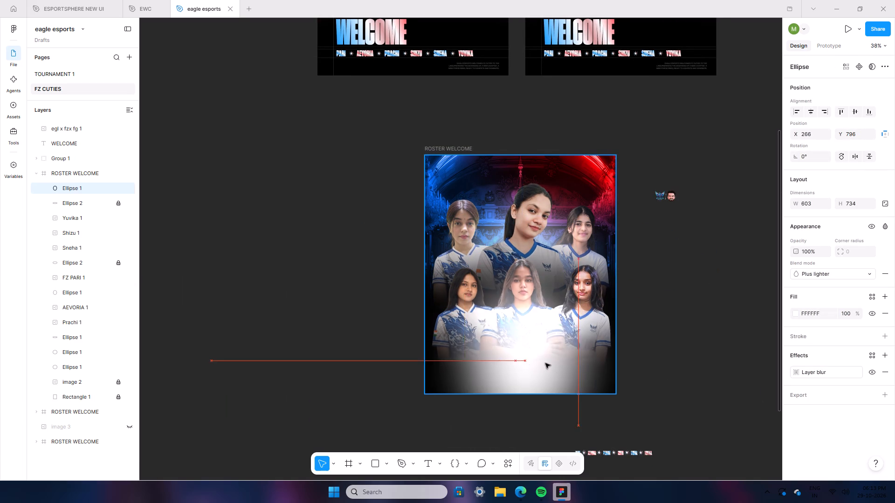
left_click_drag(545, 363, 549, 362)
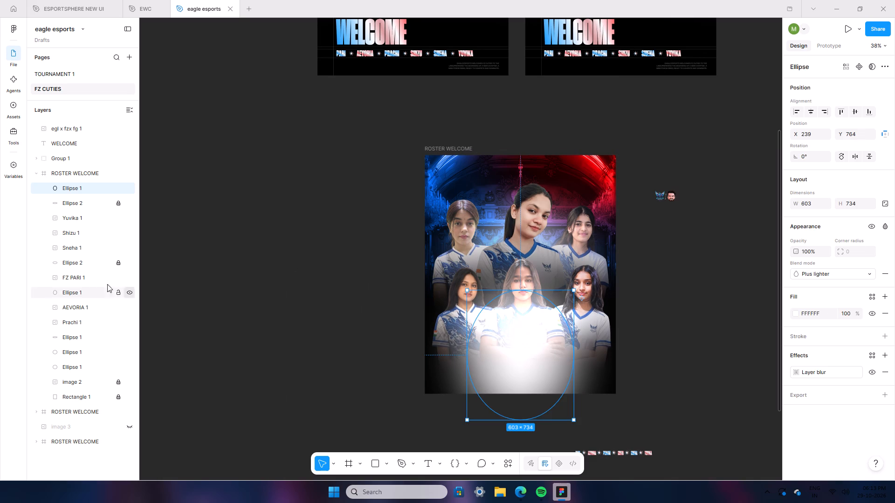
left_click_drag(77, 189, 70, 275)
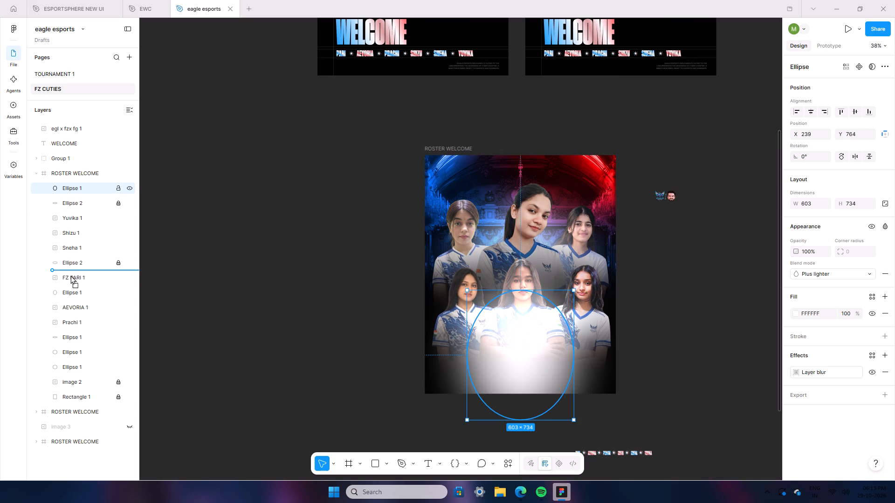
left_click_drag(70, 275, 71, 249)
Enlarge the copied glow ellipse to about 1640 × 1173 and move it to about X -307, Y 749.
left_click_drag(571, 373, 576, 371)
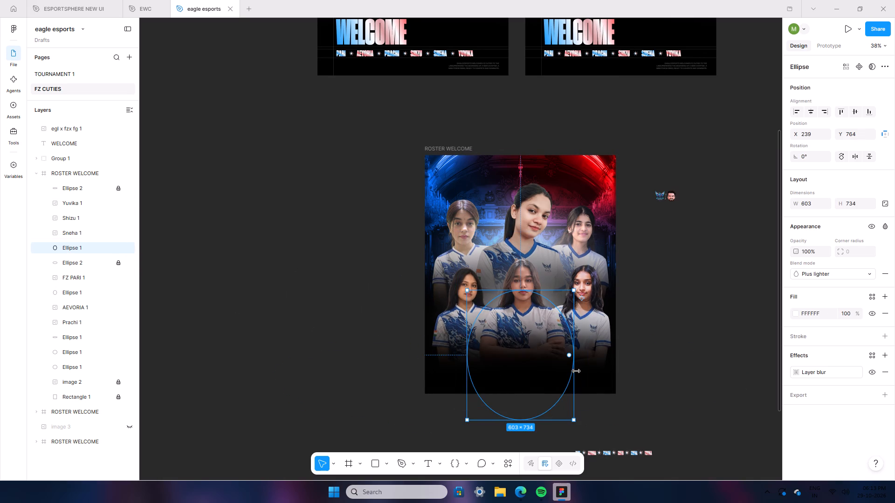
left_click_drag(576, 371, 639, 379)
left_click_drag(466, 360, 398, 356)
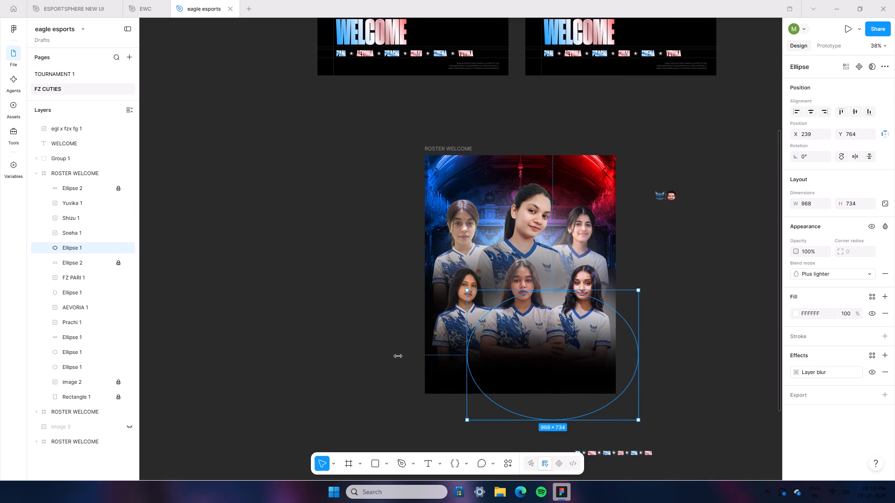
left_click_drag(398, 356, 348, 348)
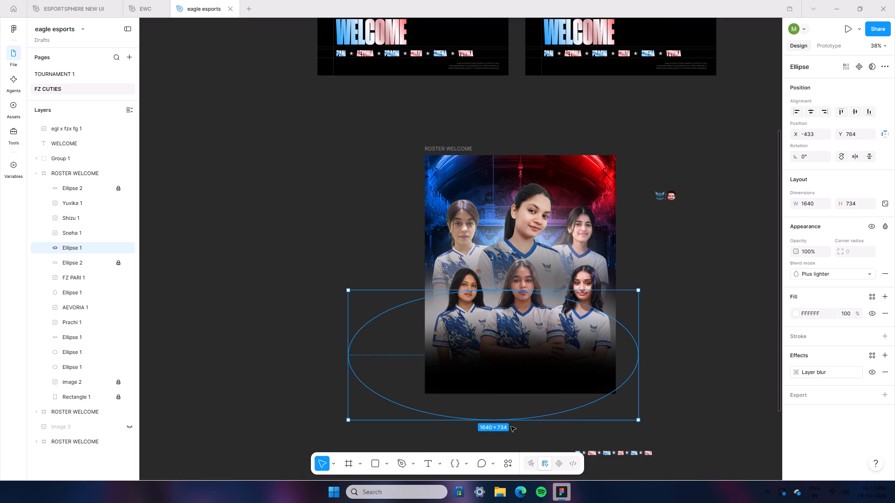
left_click_drag(511, 422, 541, 397)
left_click_drag(533, 323, 550, 323)
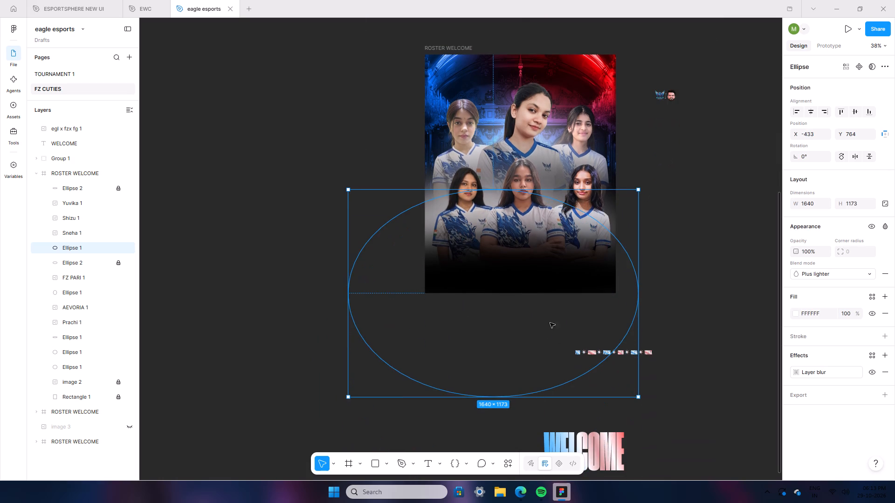
left_click_drag(550, 323, 555, 321)
Change the copied glow ellipse's fill to light blue 58BAFF sampled from the WELCOME title.
left_click(795, 311)
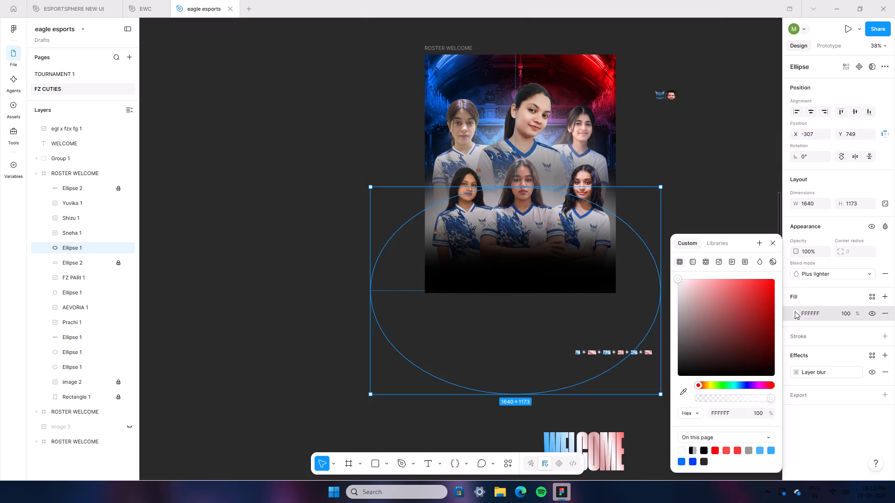
left_click_drag(758, 293, 797, 244)
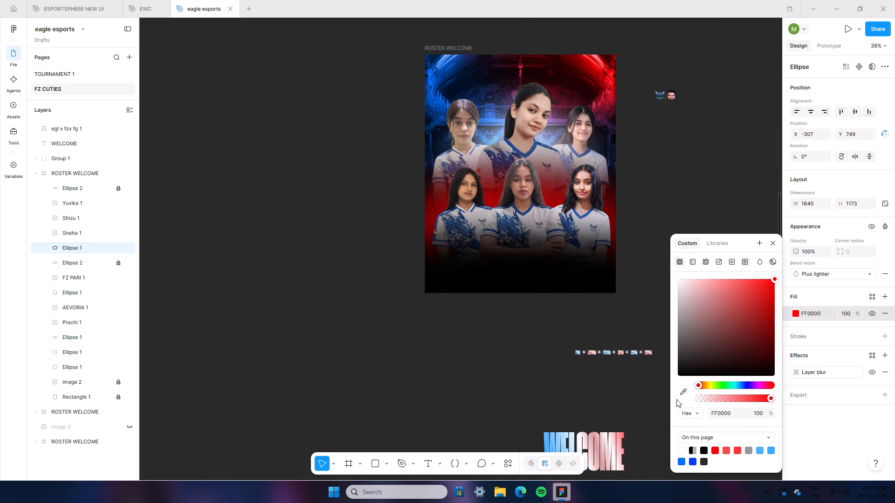
left_click(685, 388)
left_click(547, 439)
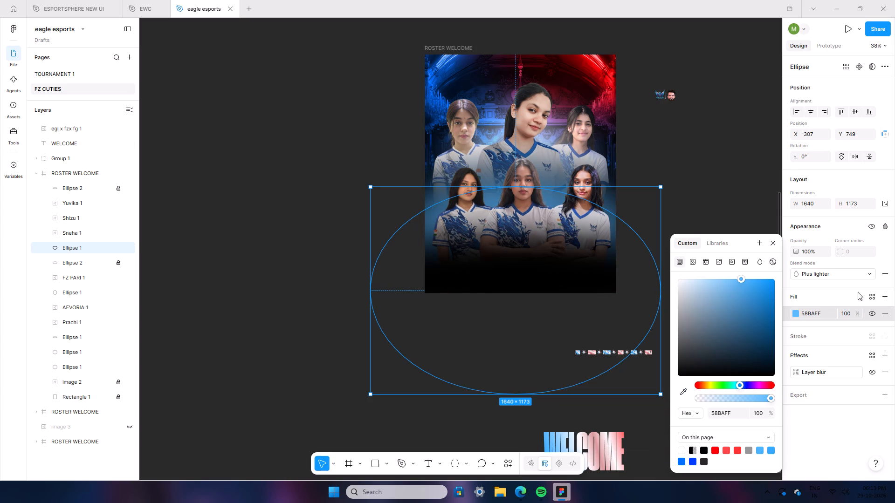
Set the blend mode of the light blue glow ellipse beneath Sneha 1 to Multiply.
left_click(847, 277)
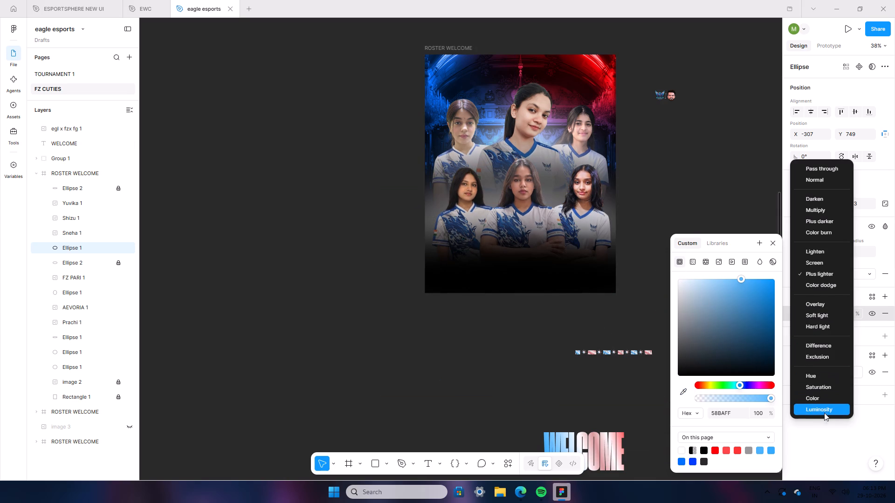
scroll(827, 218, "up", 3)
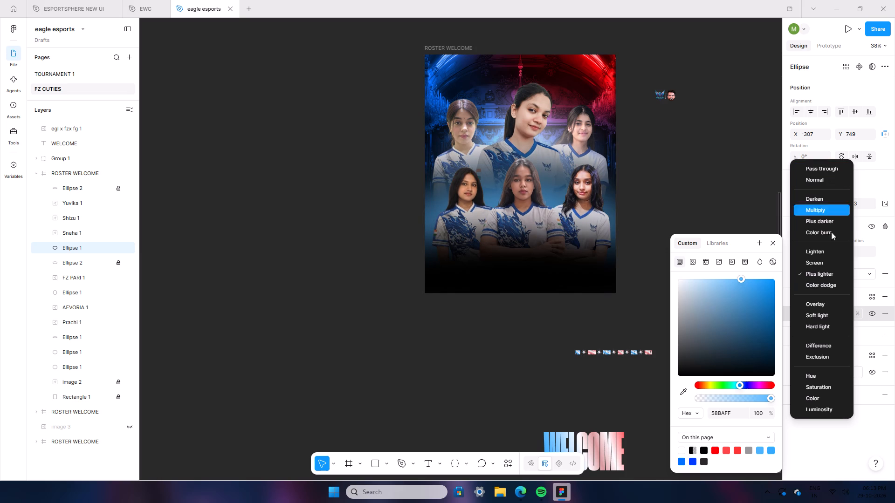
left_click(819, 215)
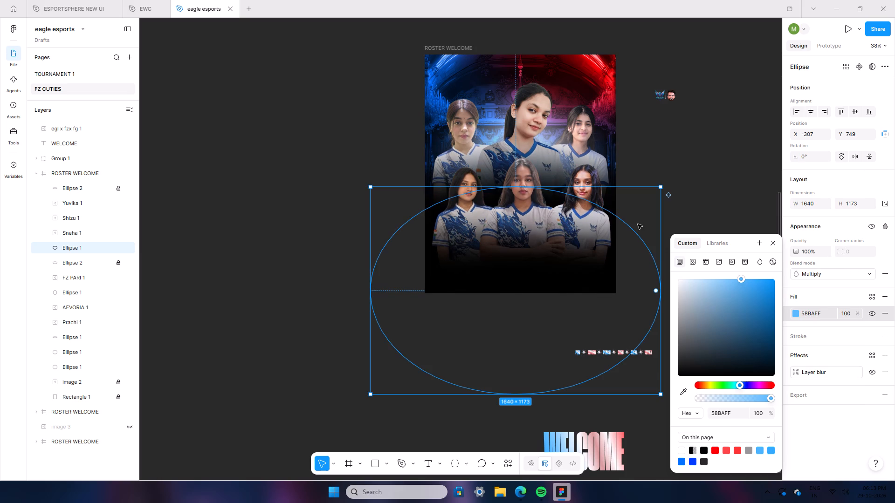
Delete the light blue glow ellipse layered beneath Sneha 1.
key("BackSpace")
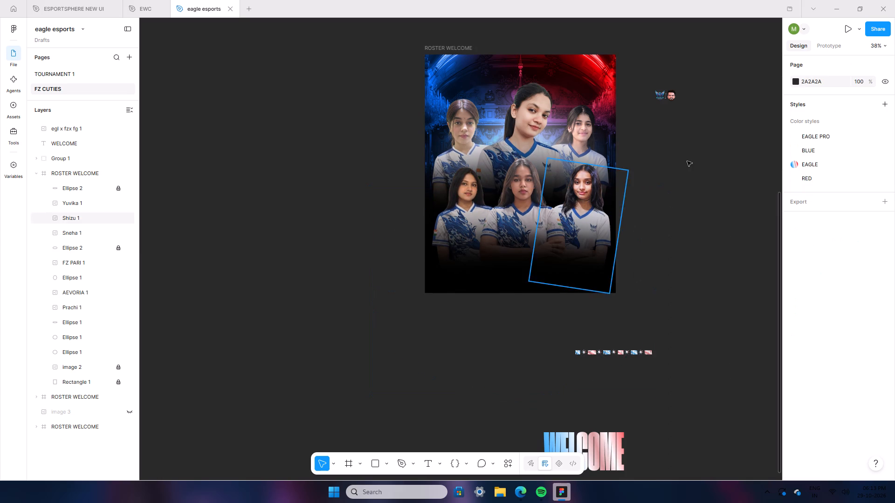
left_click(687, 161)
Move the WELCOME title from below the poster onto its lower-left area, at about X 85, Y 935 within the frame.
scroll(697, 209, "down", 9)
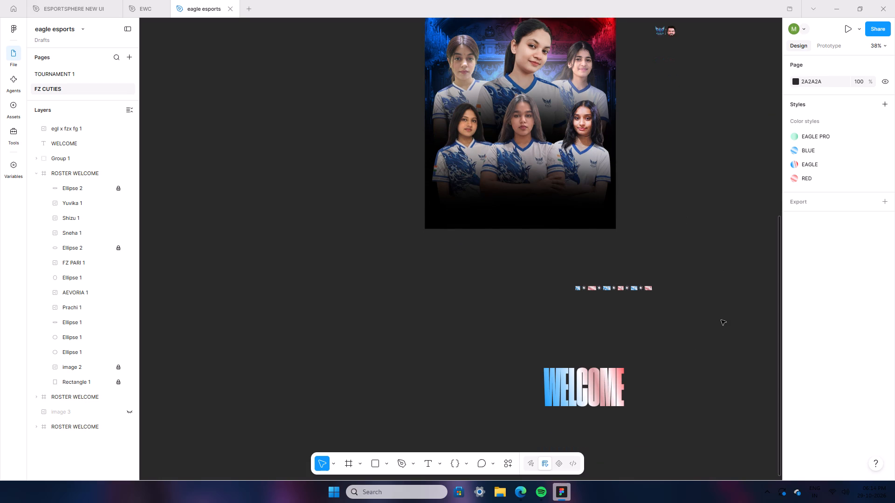
scroll(662, 364, "up", 6, "ctrl")
left_click(545, 401)
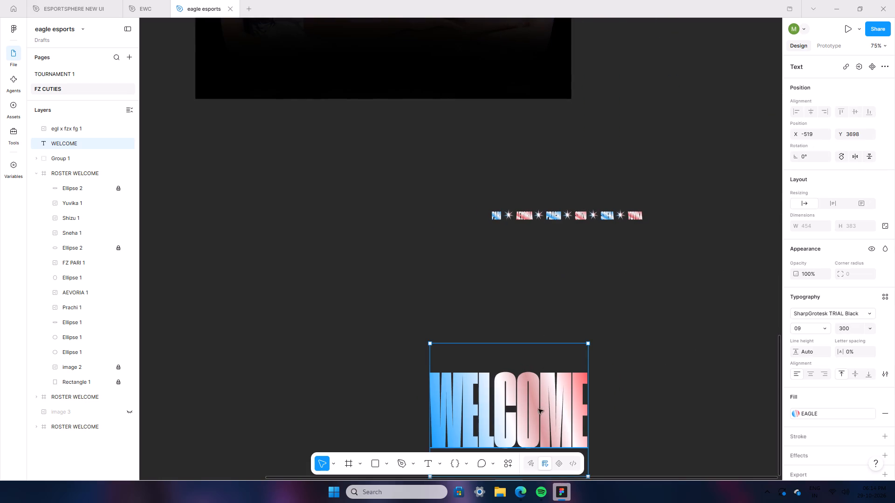
left_click_drag(534, 409, 333, 122)
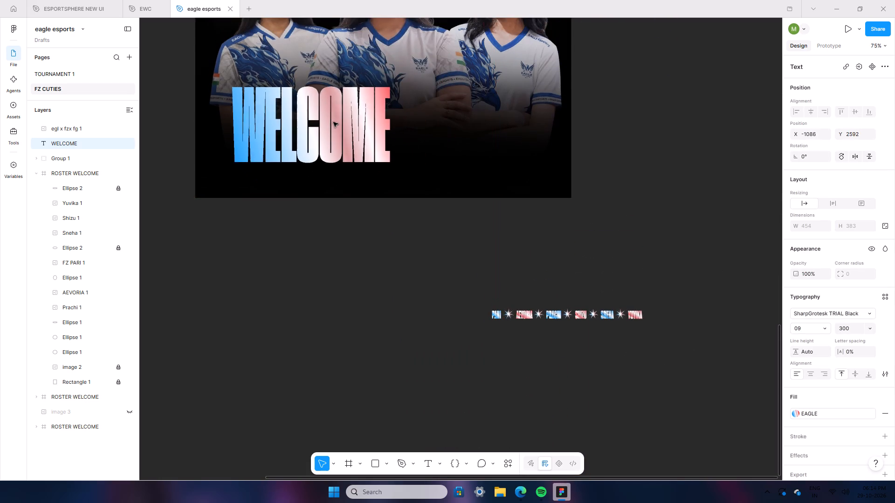
left_click_drag(333, 122, 328, 119)
Move the 433 × 41 player-names group onto the poster directly beneath the WELCOME title, at about X 85, Y 1255.
left_click(529, 316)
left_click_drag(572, 319, 552, 306)
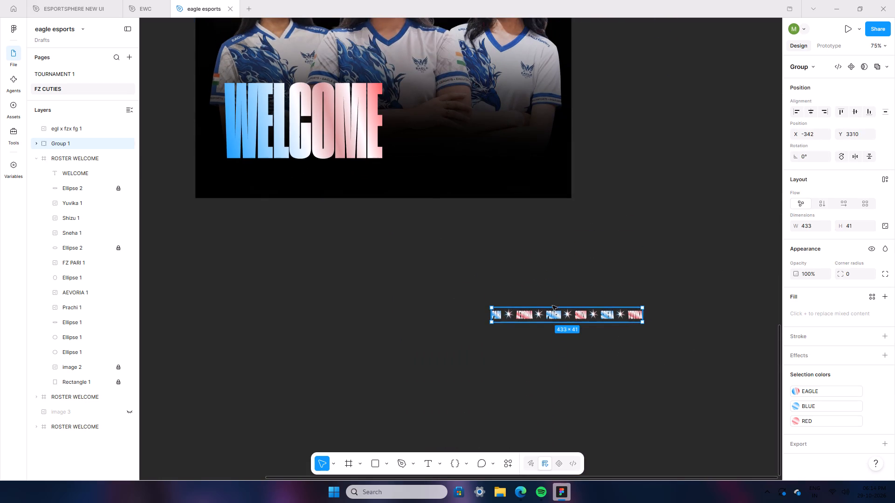
left_click_drag(552, 306, 306, 172)
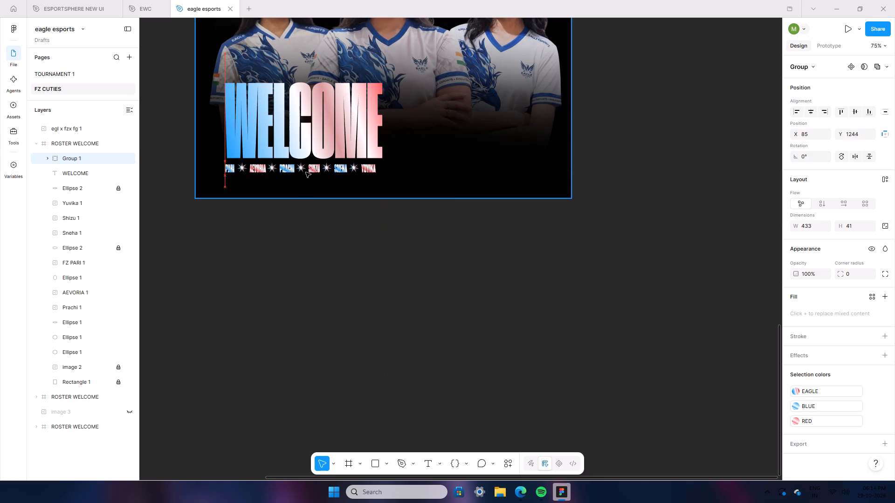
left_click_drag(306, 172, 306, 175)
left_click(366, 290)
Enlarge the egl x fzx fg 1 logo image to about 377 × 377 and place it in the poster's lower right beside WELCOME.
scroll(354, 292, "up", 6)
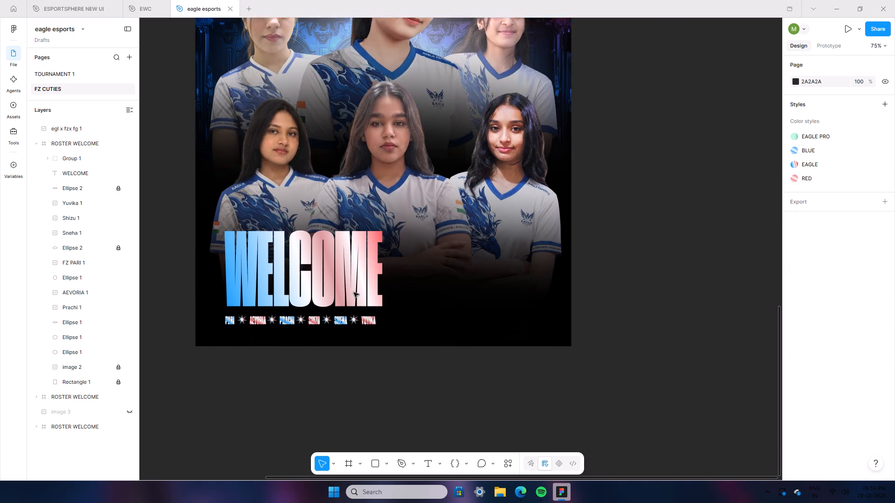
scroll(354, 292, "down", 11, "ctrl")
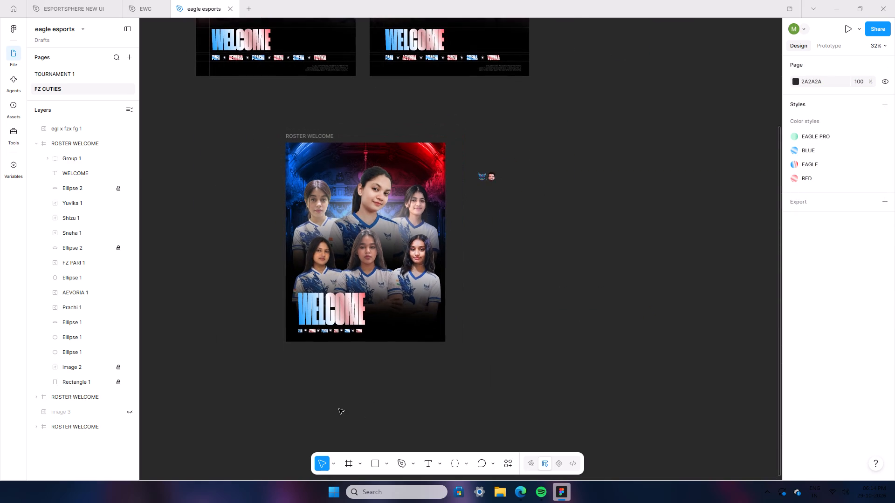
left_click(492, 177)
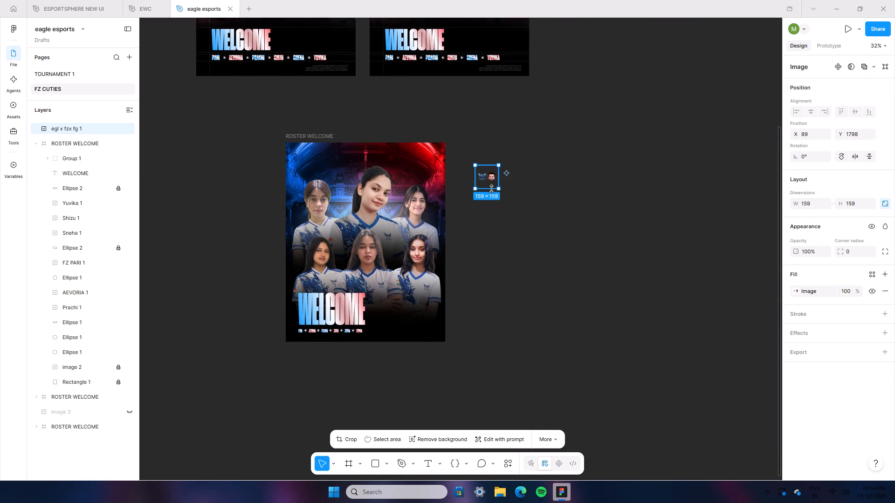
left_click_drag(491, 189, 487, 221)
left_click_drag(492, 187, 483, 201)
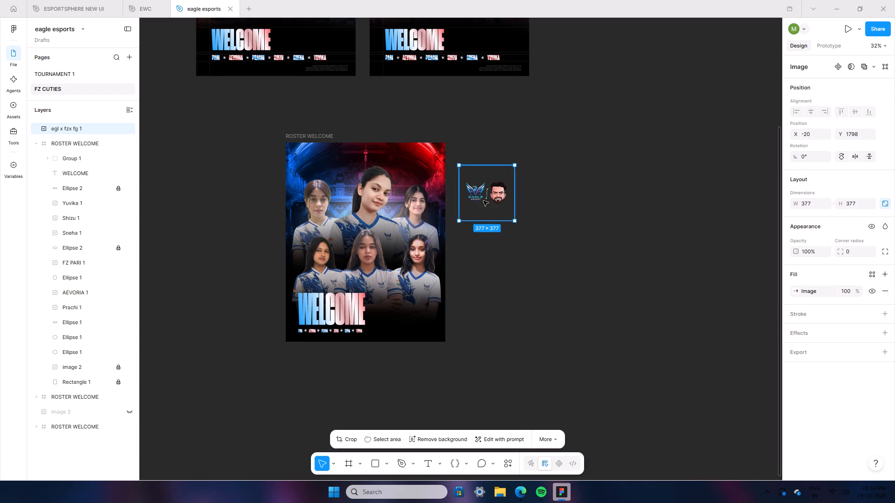
left_click_drag(483, 201, 417, 307)
left_click(455, 360)
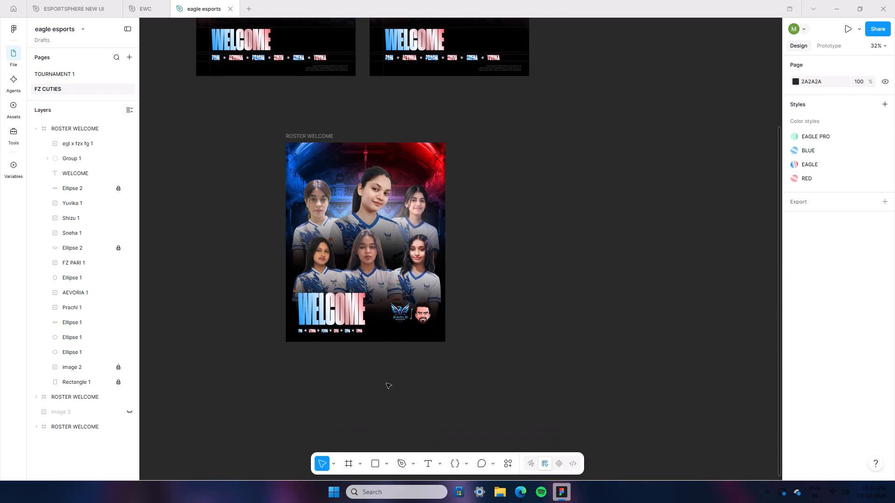
Shift the WELCOME title and the player-names row slightly up and toward the poster's left edge, keeping their left edges aligned.
scroll(370, 381, "up", 9, "ctrl")
left_click(277, 231)
left_click_drag(255, 230, 251, 227)
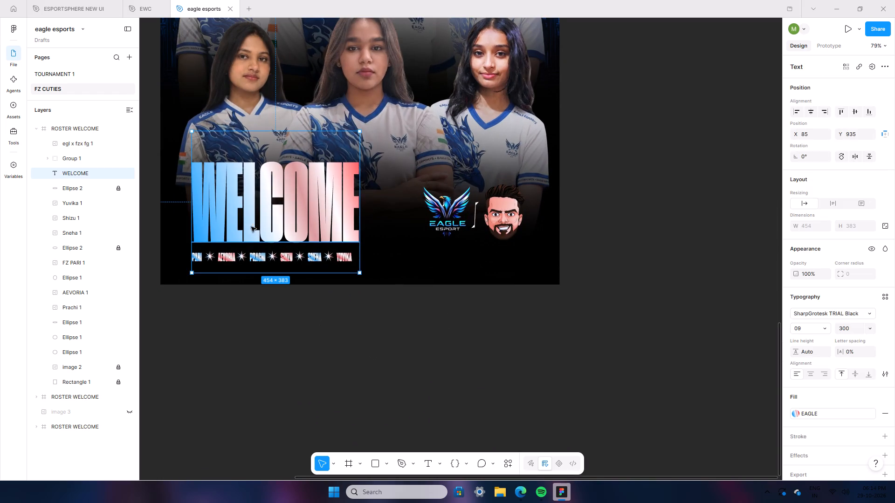
left_click_drag(251, 227, 244, 220)
left_click(268, 261)
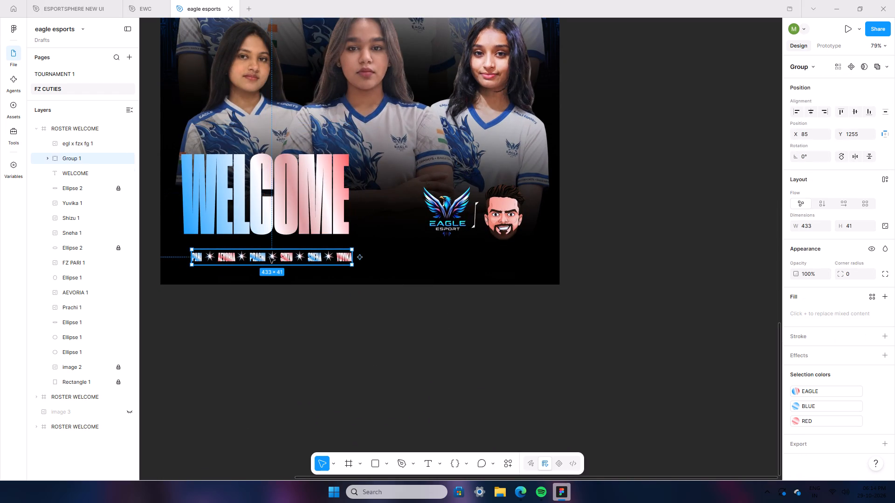
left_click_drag(269, 258, 259, 252)
left_click(298, 315)
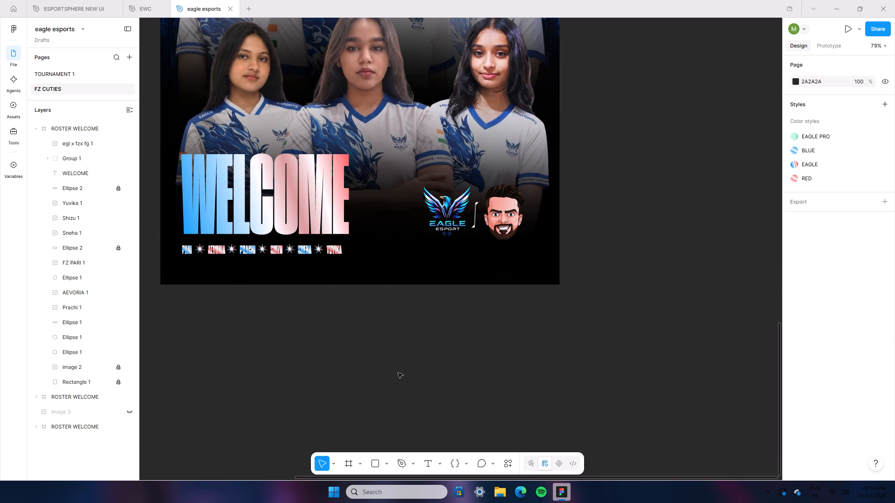
Draw a line about 1151 long across the poster just below the player-names row and set its rotation to 0°.
double_click(391, 464)
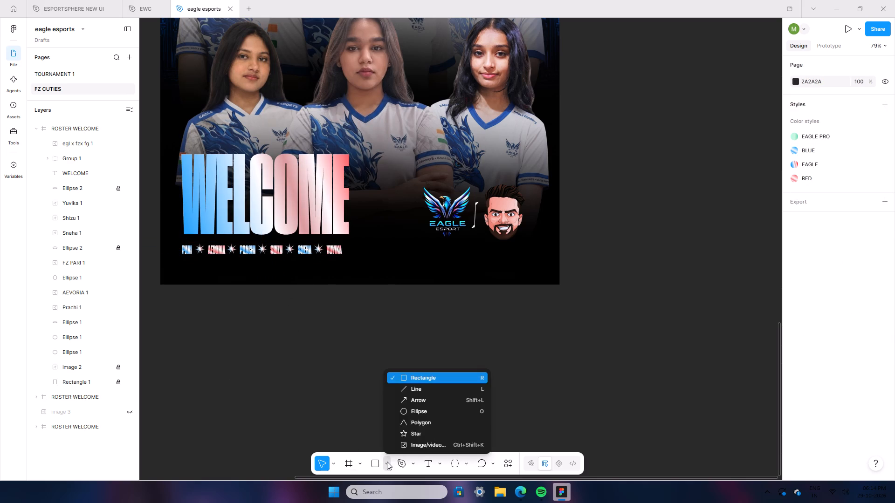
left_click(412, 389)
scroll(167, 399, "up", 2, "ctrl")
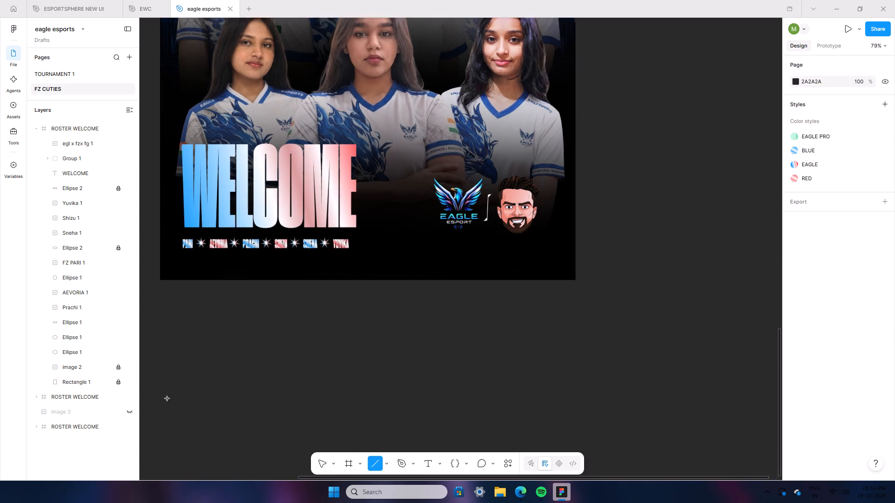
scroll(167, 399, "up", 1, "ctrl")
left_click_drag(142, 213, 476, 215)
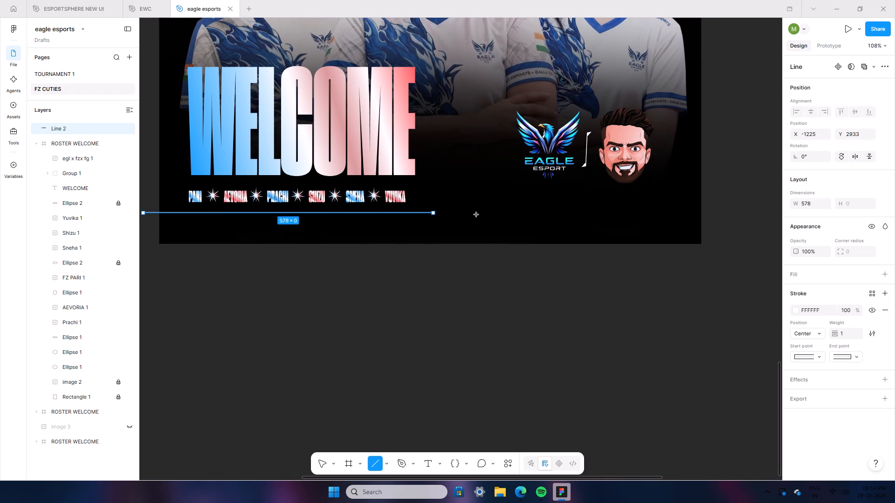
left_click_drag(476, 215, 721, 208)
left_click(817, 153)
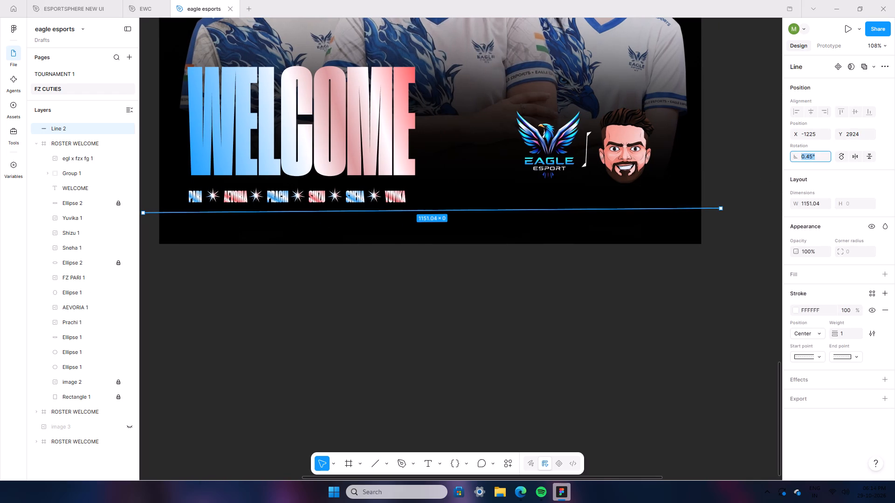
key("0")
left_click(692, 270)
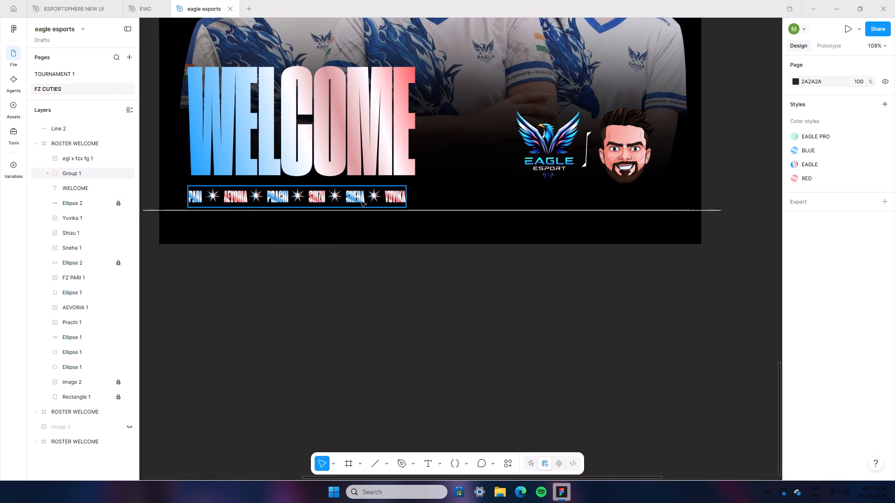
Set the new line's white stroke opacity to 50% and add a D9D9D9 fill.
left_click(675, 211)
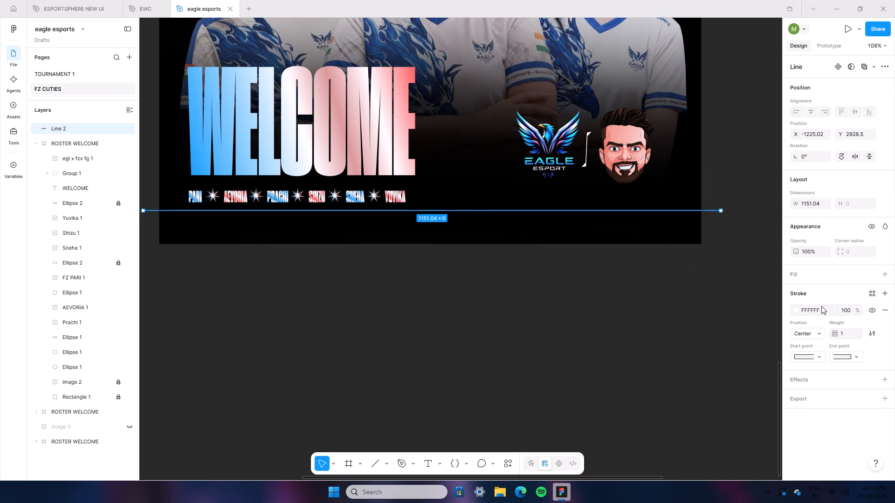
left_click(841, 313)
key("5")
key("0")
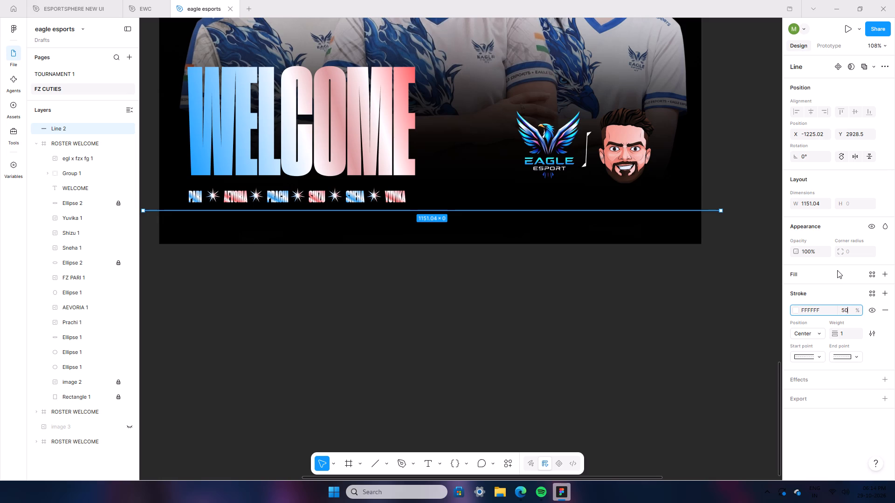
left_click(837, 275)
left_click(773, 245)
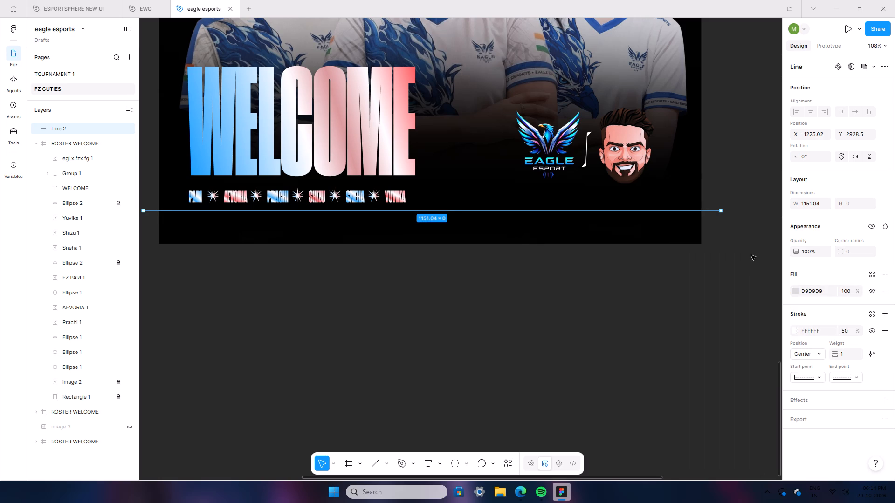
Paste a copy of the line and place it between WELCOME and the player-names row, at about X 3, Y 1230 in the frame.
right_click(552, 295)
double_click(418, 275)
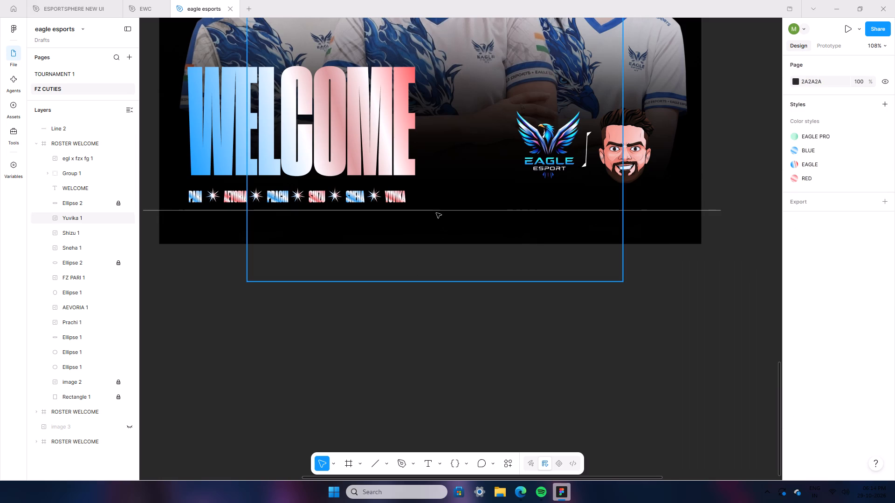
left_click(436, 211)
right_click(436, 211)
left_click(450, 142)
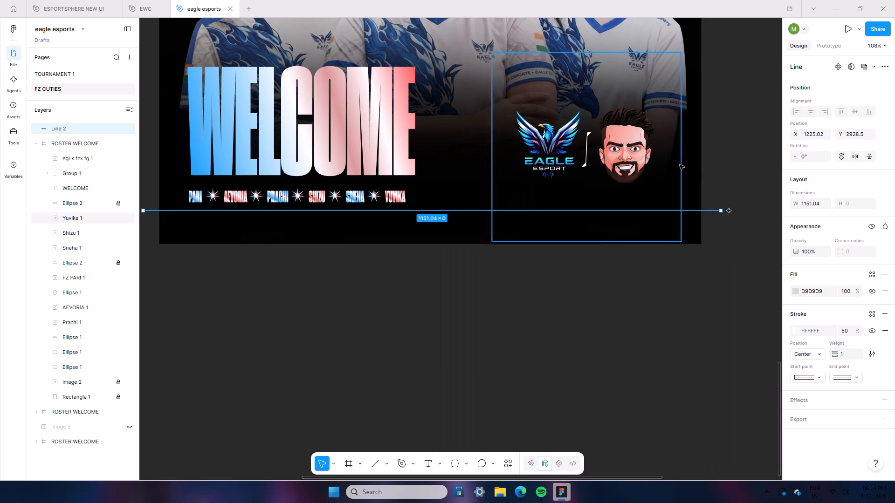
right_click(730, 159)
left_click(742, 164)
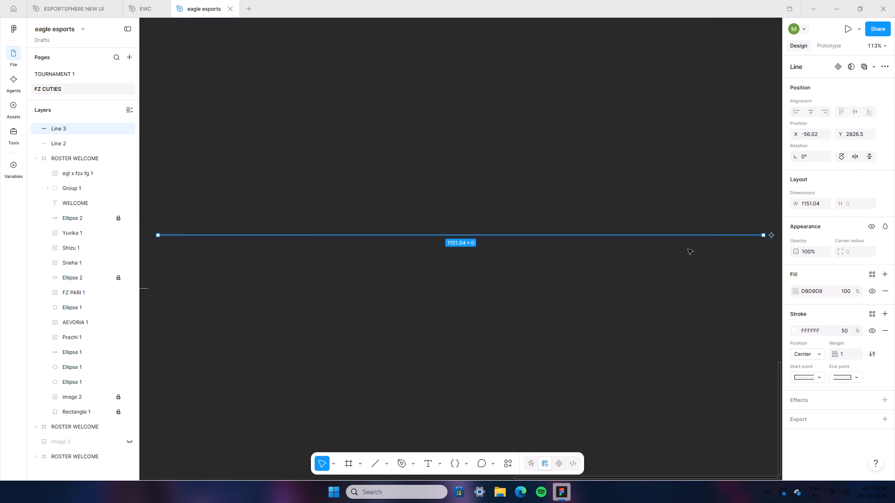
left_click_drag(678, 234, 0, 239)
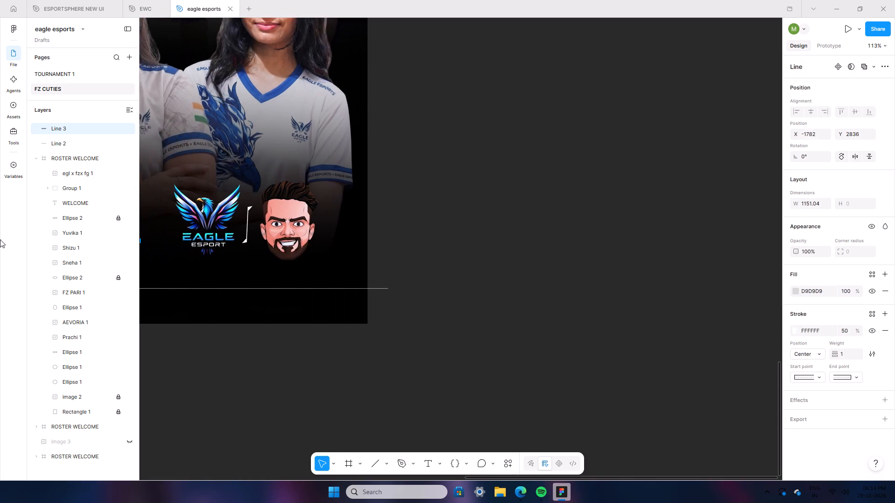
left_click_drag(0, 239, 735, 279)
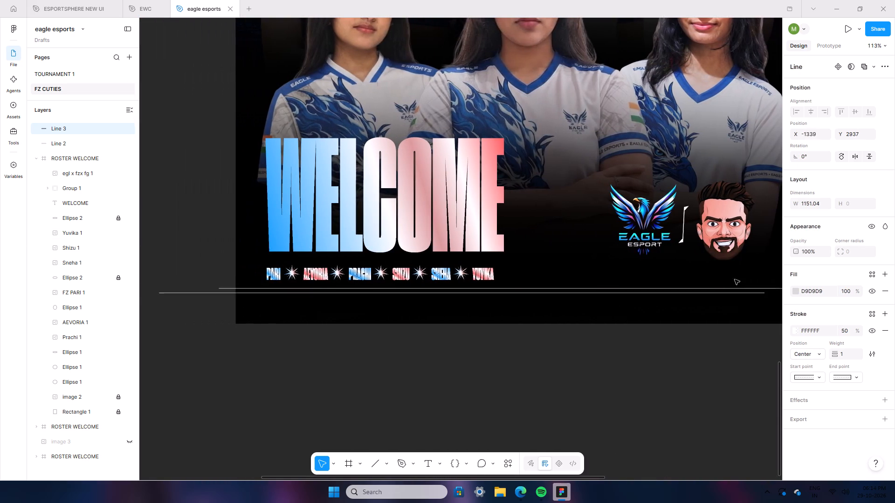
left_click_drag(735, 279, 617, 492)
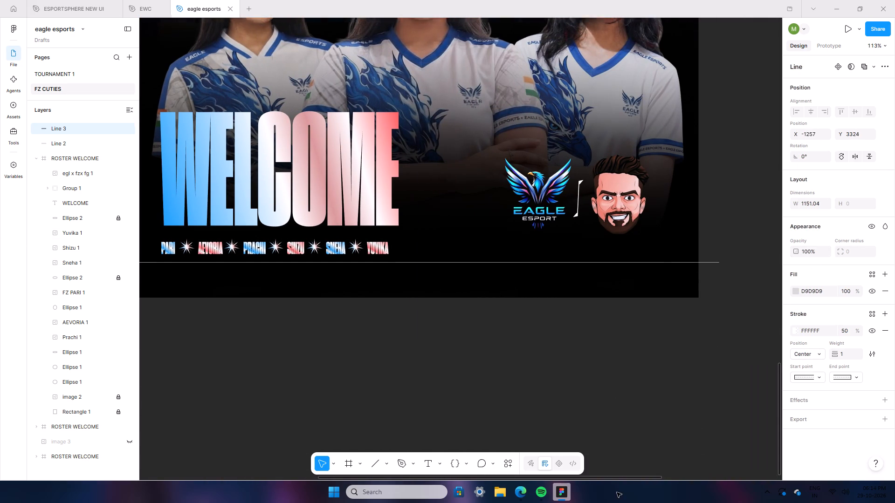
left_click_drag(617, 492, 652, 161)
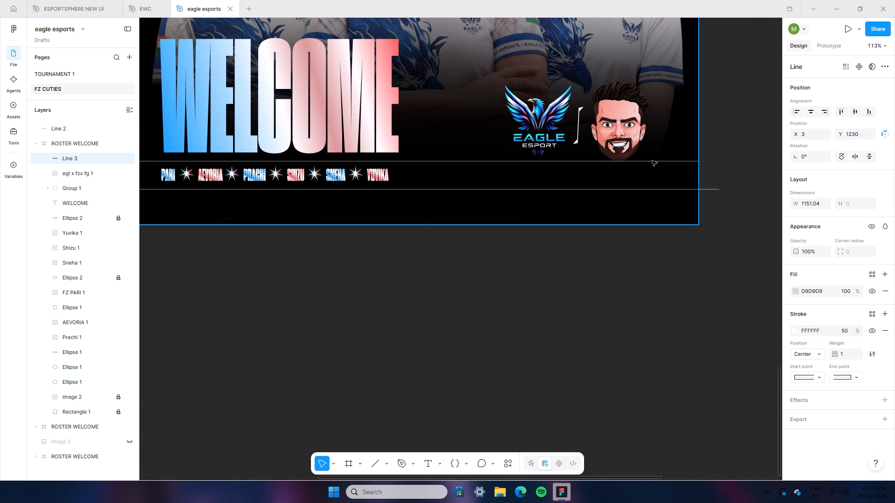
Move the Line 2 layer into the ROSTER WELCOME frame, directly below Line 3.
left_click_drag(59, 127, 66, 157)
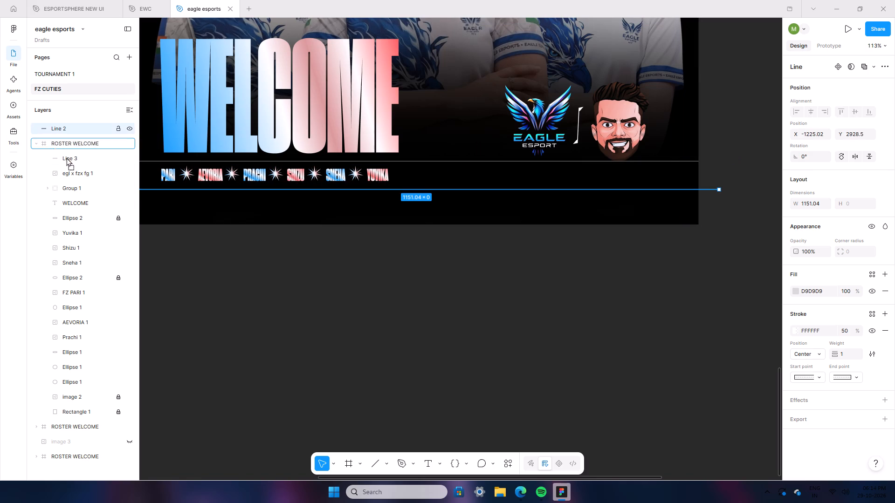
left_click_drag(66, 157, 66, 170)
left_click(386, 332)
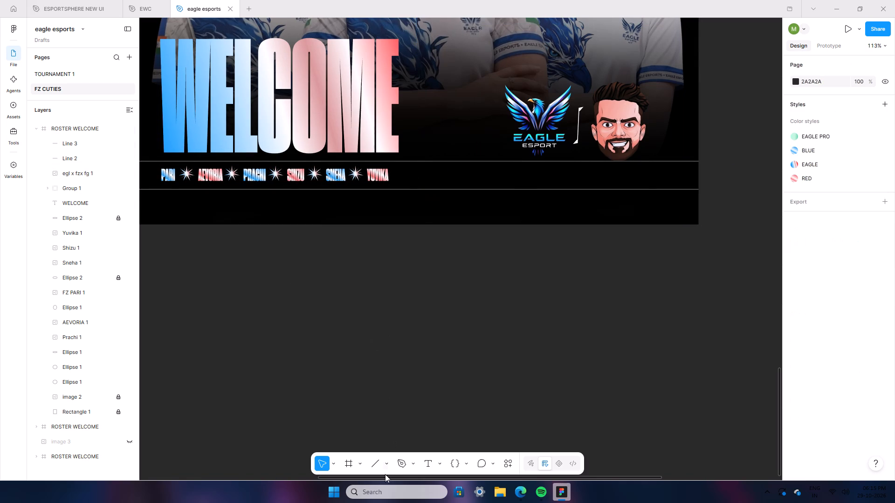
left_click_drag(382, 478, 307, 477)
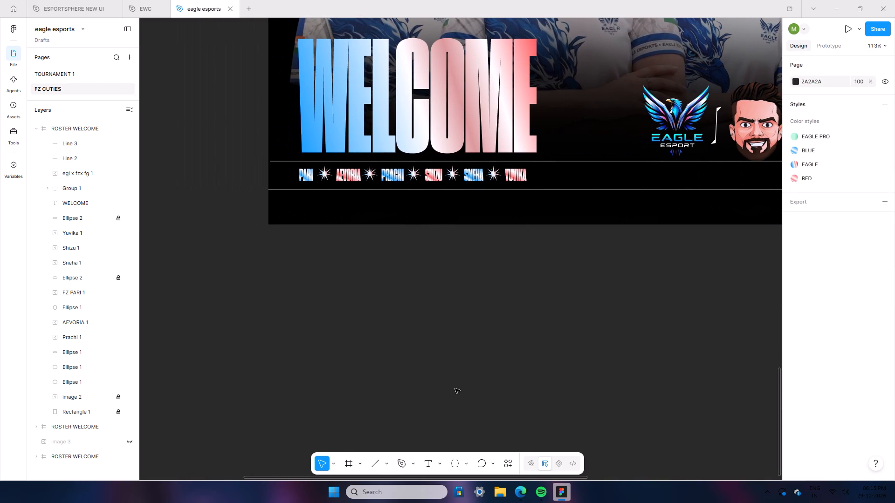
Move the Eagle Esport and face logos image up beside WELCOME, at about X 654, Y 927 in the frame.
left_click(707, 127)
left_click_drag(709, 127, 704, 111)
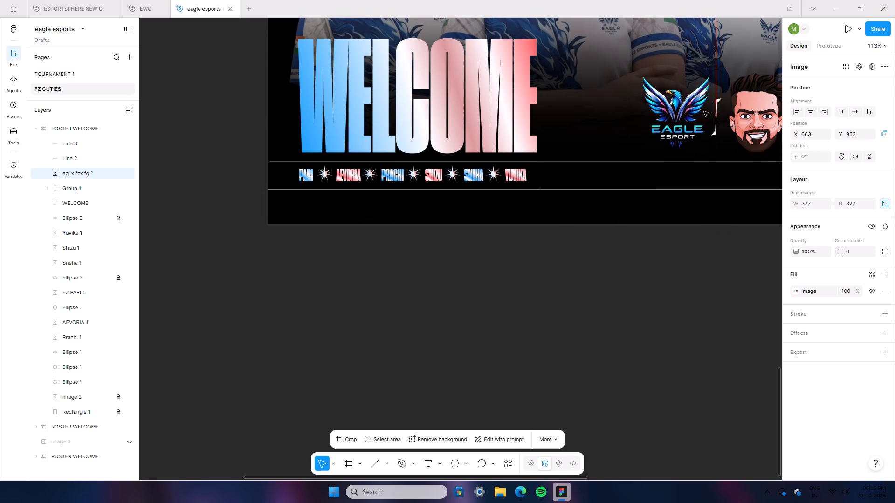
left_click_drag(704, 111, 704, 107)
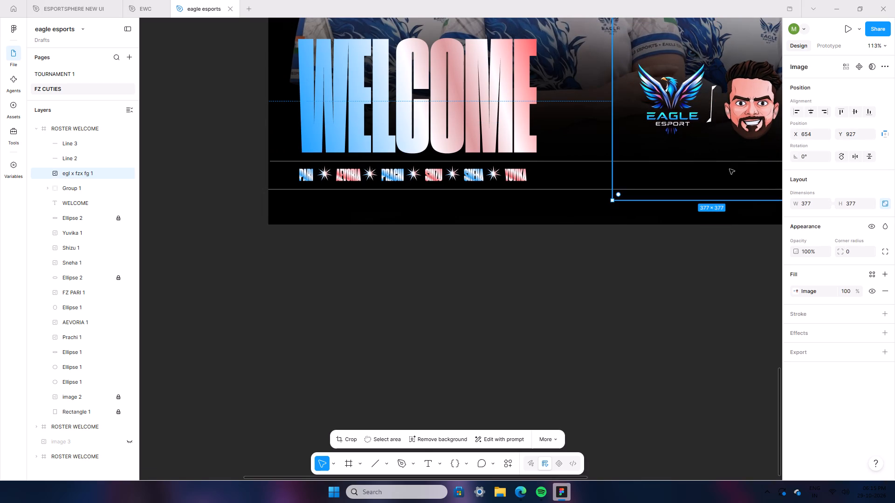
left_click(744, 296)
Paste a copy of the divider line below WELCOME and place it just above the title, at about X -7, Y 968 in the frame.
left_click(615, 162)
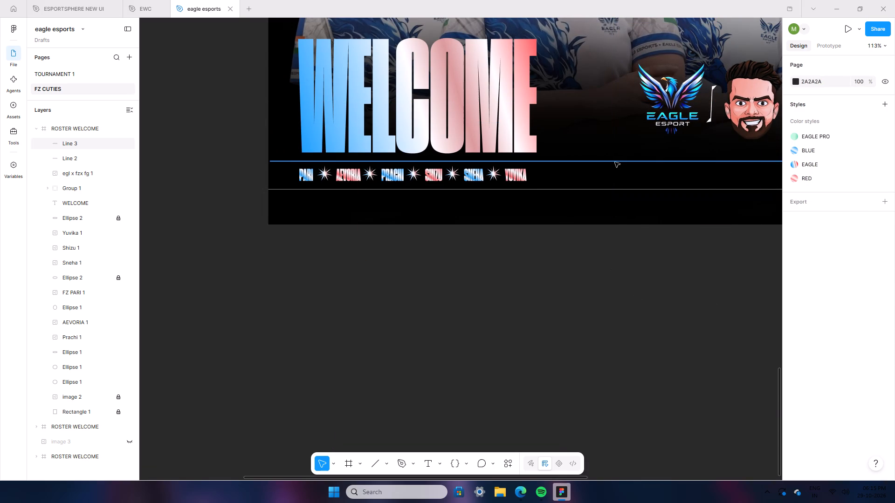
right_click(615, 162)
left_click(649, 142)
right_click(561, 287)
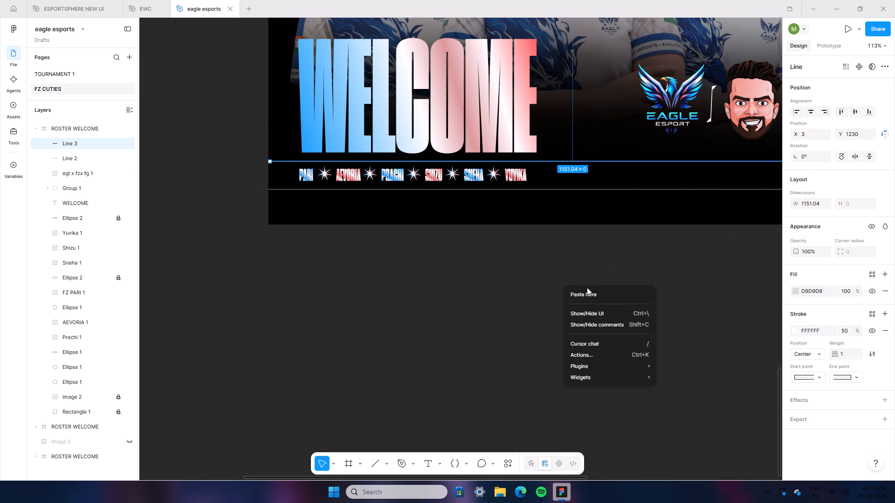
left_click(587, 287)
right_click(576, 293)
left_click(599, 297)
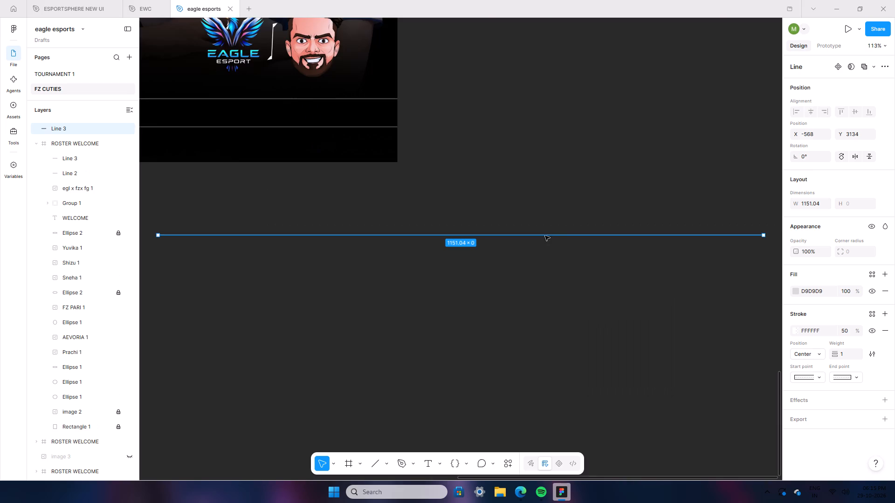
left_click_drag(544, 236, 220, 304)
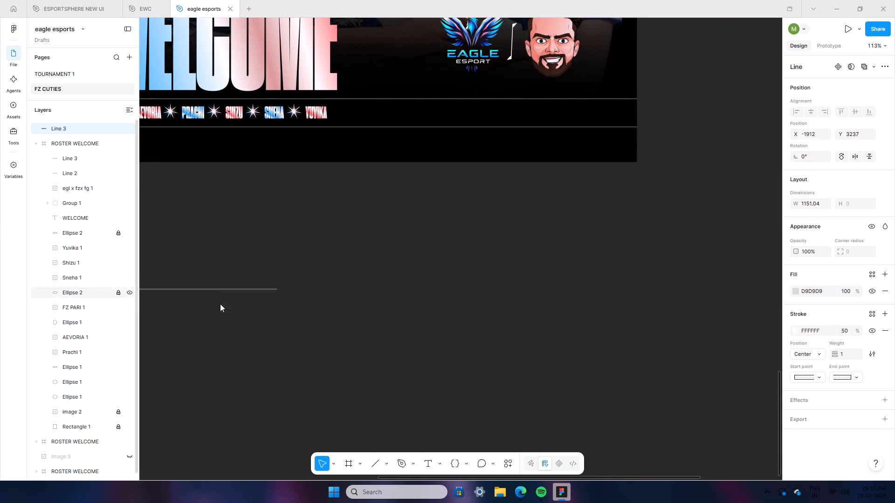
left_click_drag(220, 304, 464, 74)
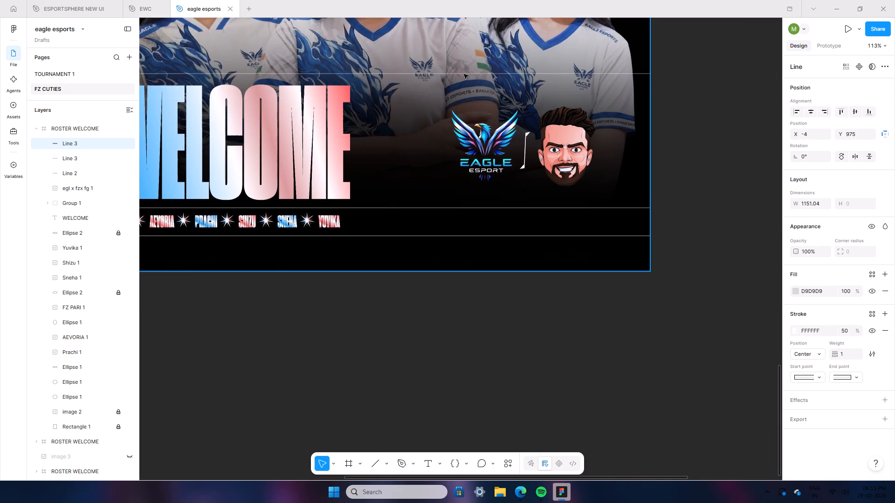
left_click_drag(464, 74, 464, 73)
left_click(253, 357)
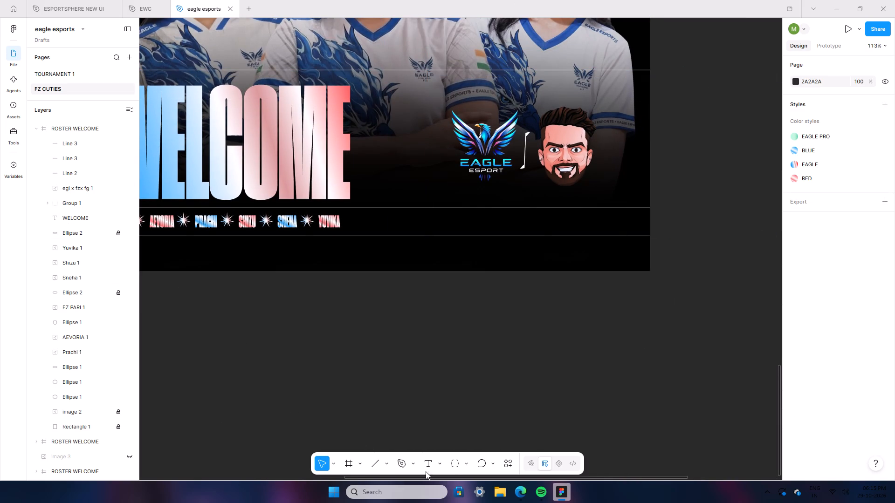
Copy the line above WELCOME, paste it outside the poster and set the copy's rotation to 90°.
left_click_drag(434, 480, 310, 428)
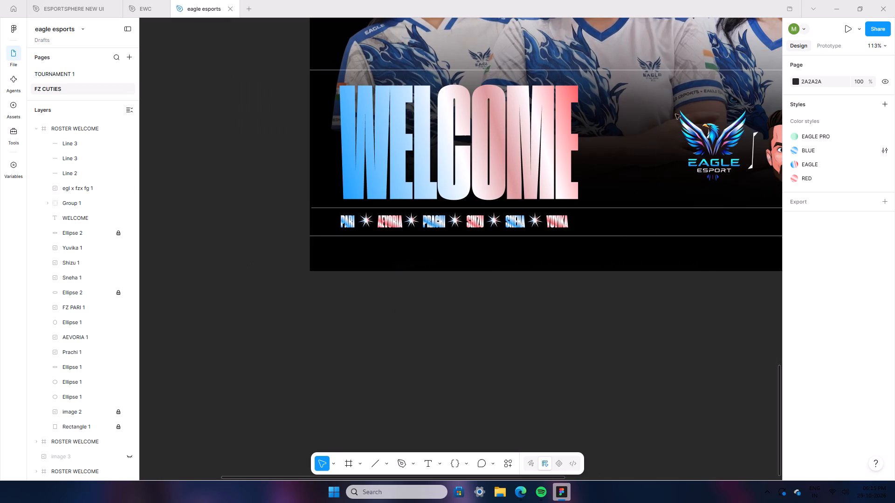
left_click(562, 70)
right_click(562, 70)
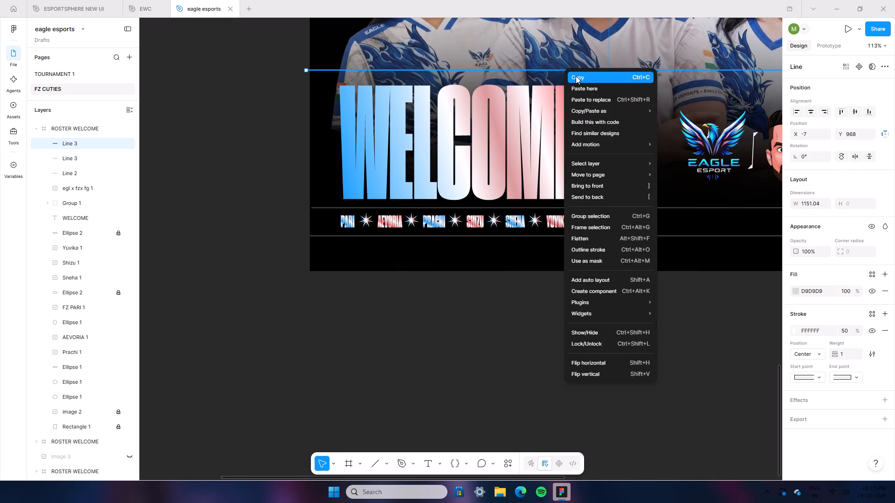
left_click(576, 76)
right_click(287, 319)
left_click(310, 328)
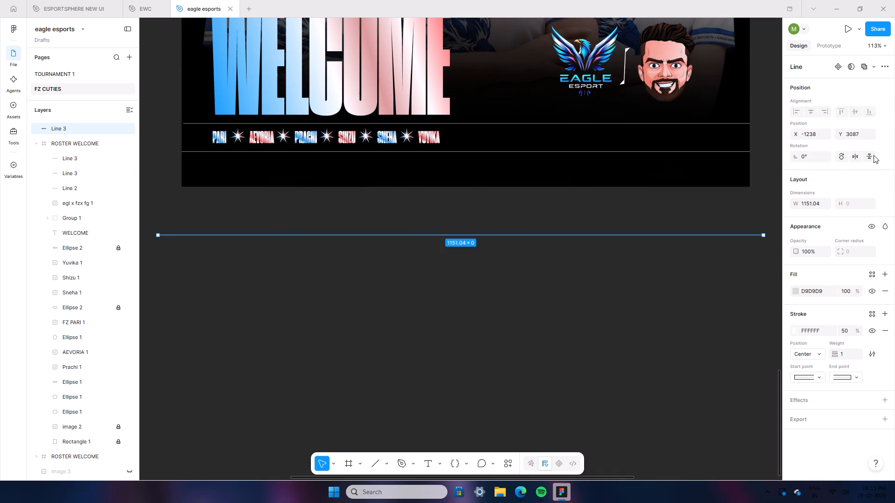
left_click(810, 155)
key("9")
key("0")
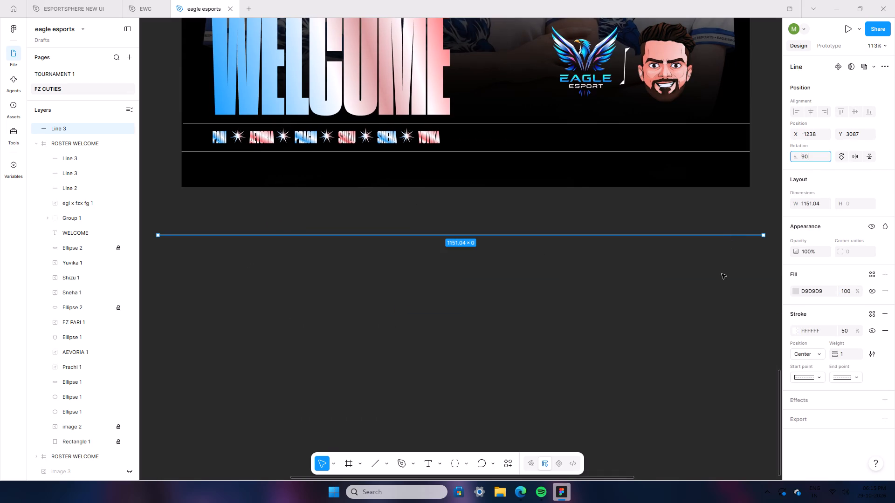
left_click(722, 274)
Move the vertical line into the poster frame near its left edge, at about X 33, Y -3.
scroll(603, 304, "down", 12, "ctrl")
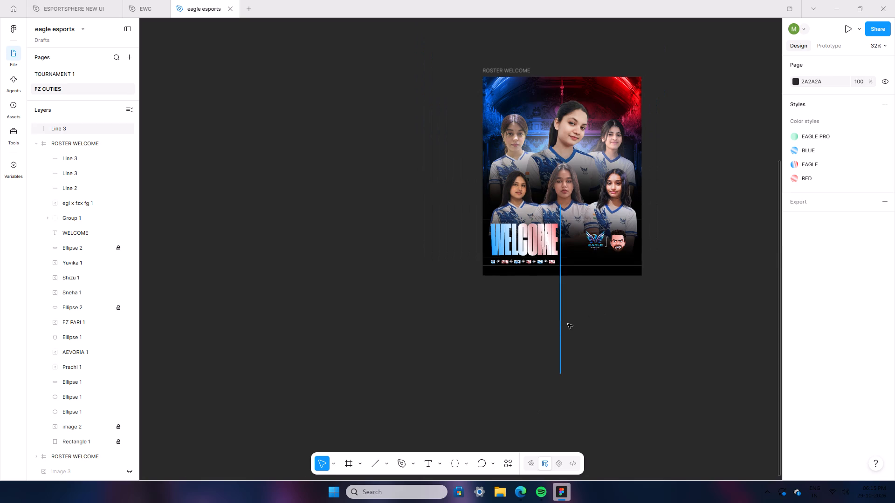
left_click(562, 324)
left_click_drag(562, 324, 493, 236)
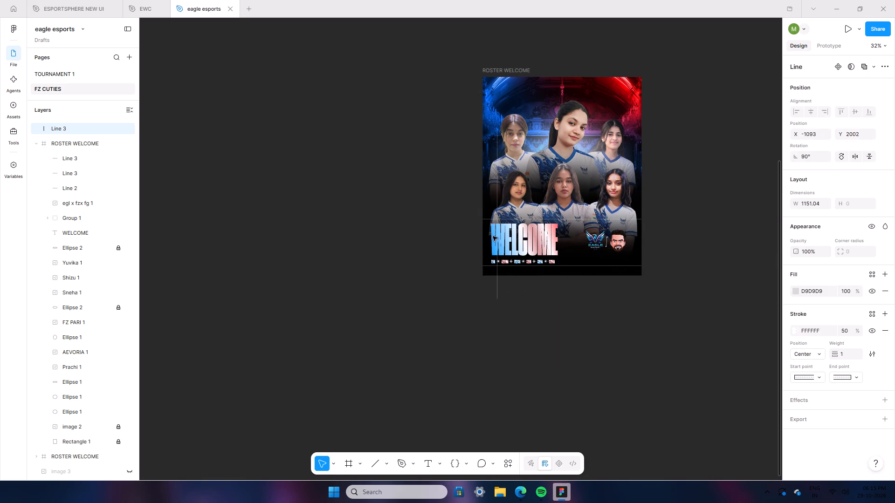
left_click_drag(493, 236, 491, 199)
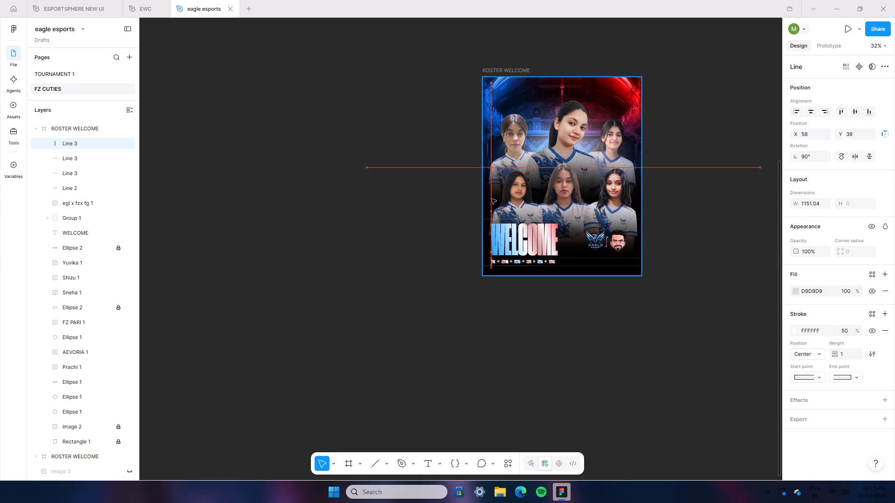
left_click_drag(491, 199, 489, 194)
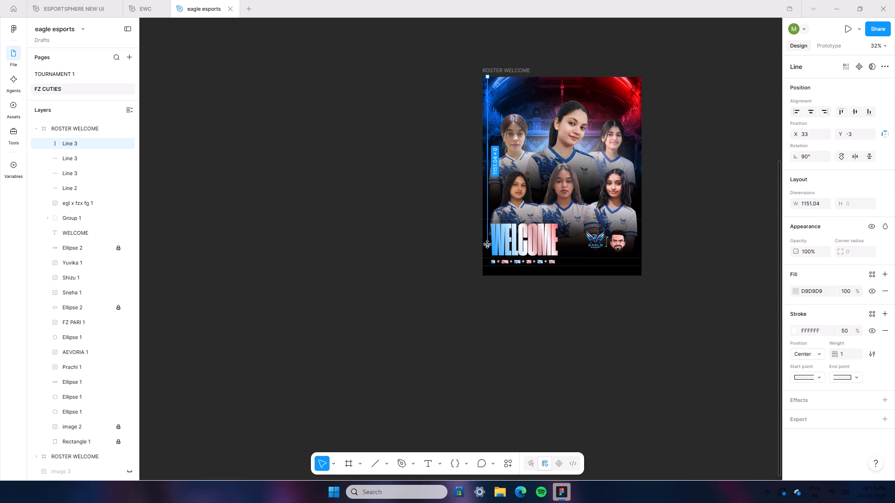
Lengthen the vertical line past the poster's bottom edge to about 1575 and set its rotation to 90°.
left_click_drag(488, 245, 488, 309)
left_click(811, 156)
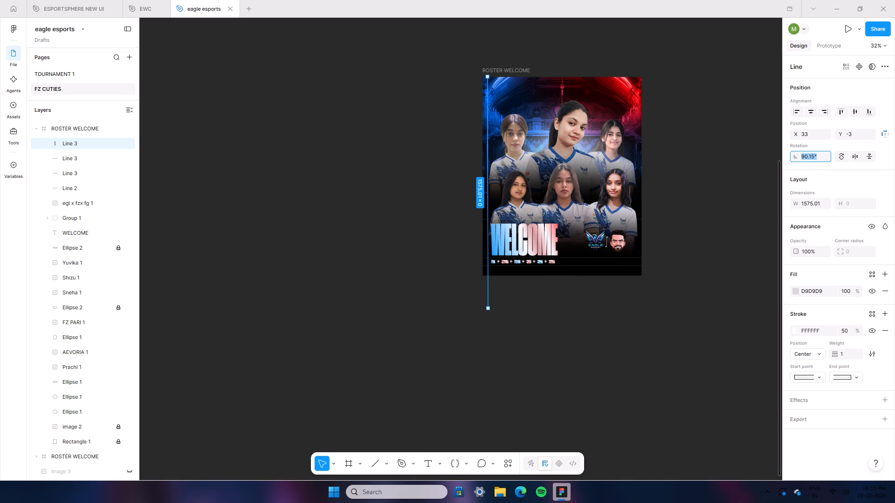
key("9")
key("0")
left_click(721, 279)
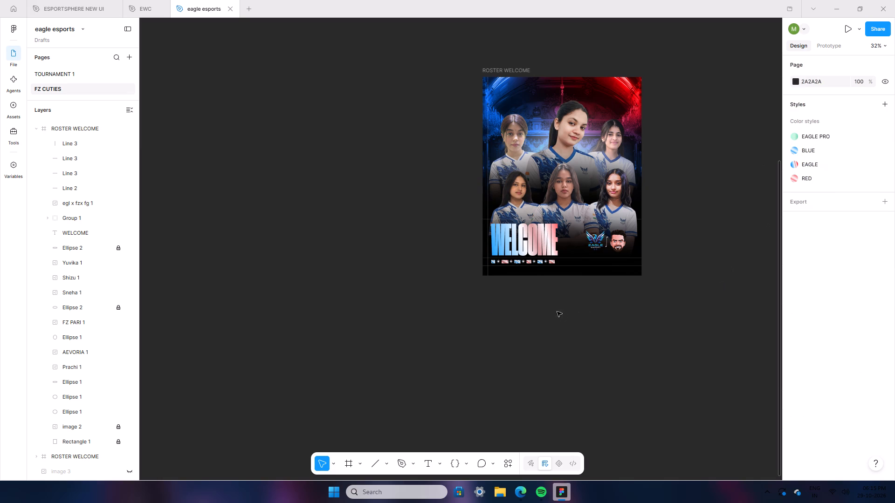
Nudge the vertical line slightly toward WELCOME to X 40.
left_click(487, 275)
key("Right")
key("Right")
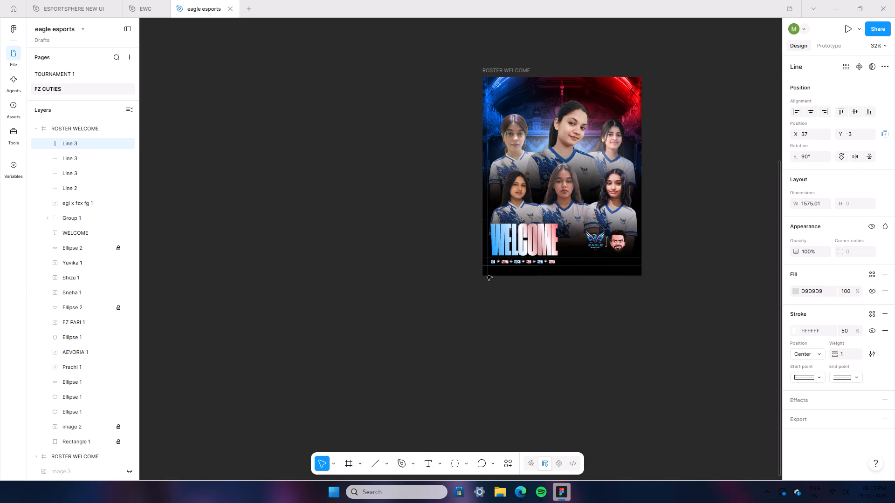
key("Right")
key("Right")
key("Right")
left_click(509, 343)
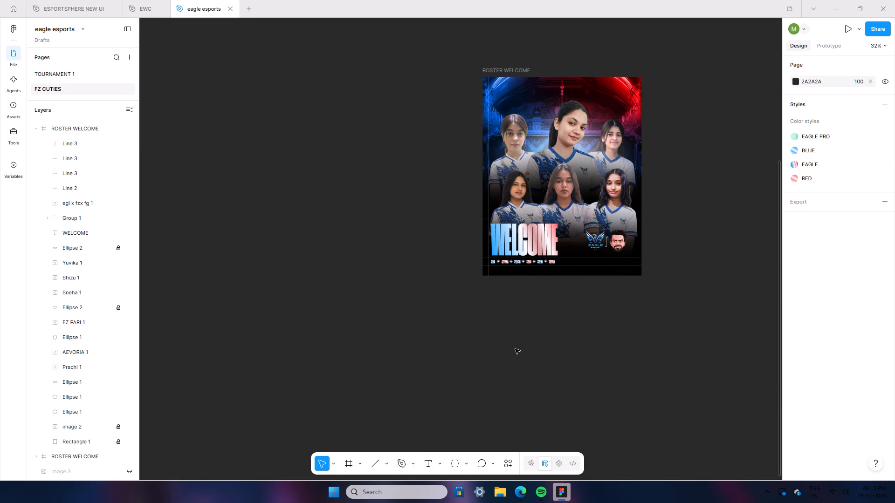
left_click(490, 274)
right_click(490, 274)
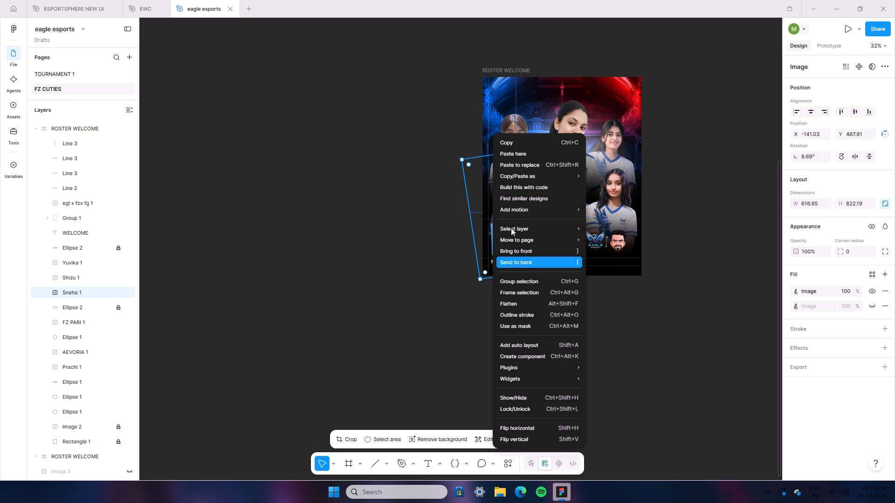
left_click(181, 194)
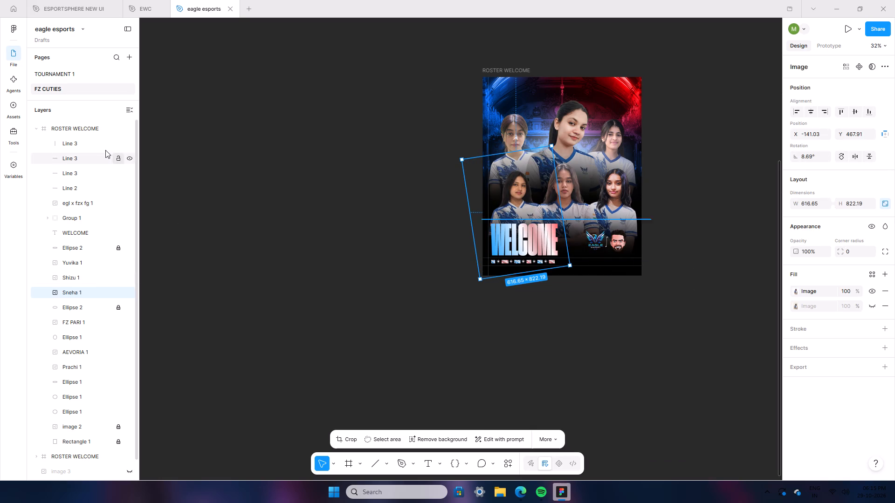
Copy the vertical Line 3 layer and paste the copy on the canvas below the poster.
left_click(104, 149)
right_click(104, 149)
left_click(136, 146)
scroll(582, 462, "down", 6)
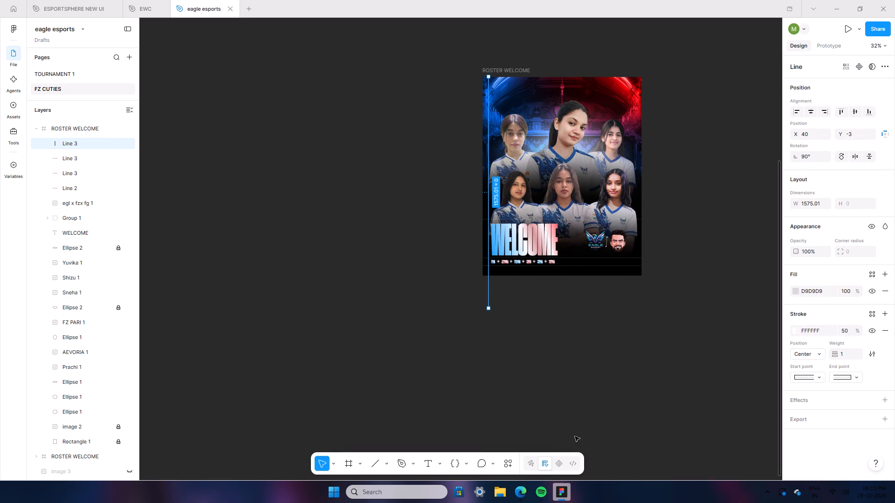
scroll(572, 394, "down", 5)
scroll(594, 326, "up", 2)
scroll(593, 324, "up", 6, "ctrl")
right_click_drag(475, 175, 475, 160)
left_click(496, 179)
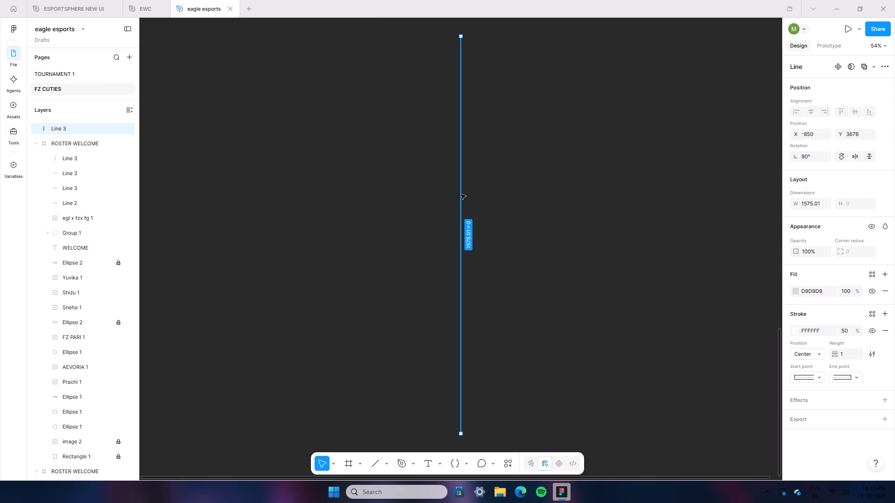
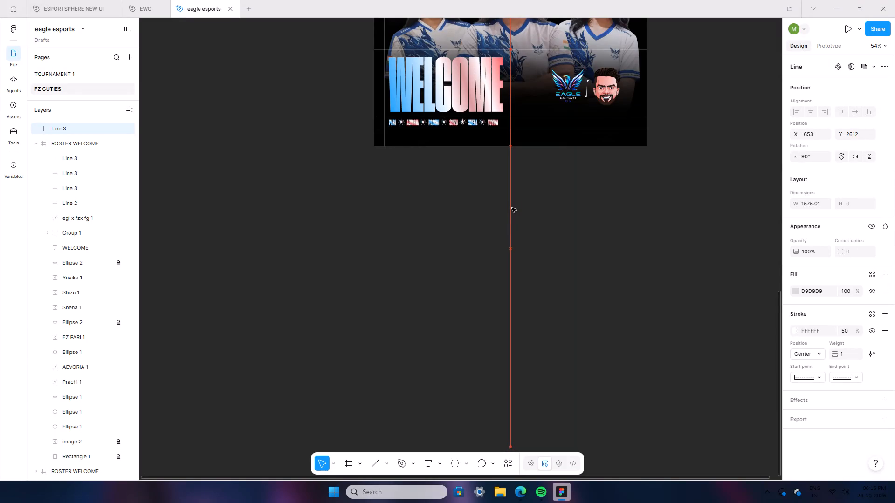
Move the pasted vertical Line 3 layer into the ROSTER WELCOME frame, among the other Line 3 layers.
left_click(566, 293)
scroll(555, 308, "up", 9, "ctrl")
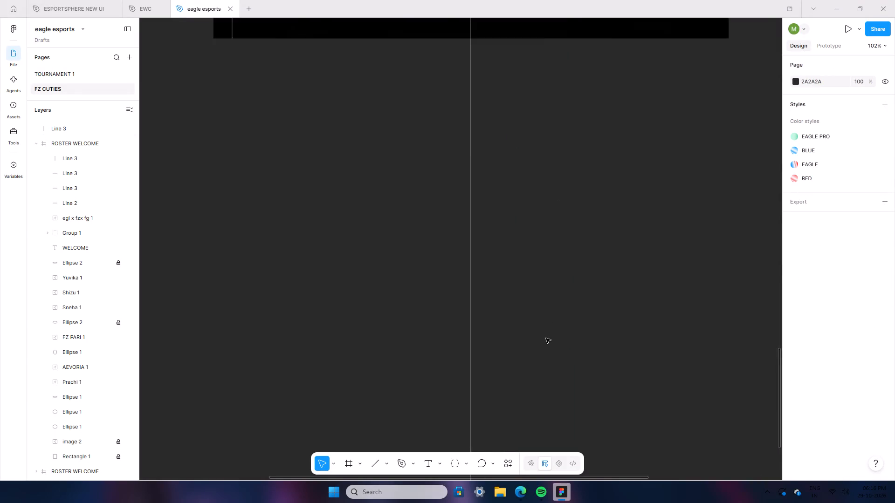
scroll(546, 338, "up", 2, "ctrl")
scroll(637, 323, "down", 4, "ctrl")
scroll(637, 331, "down", 4)
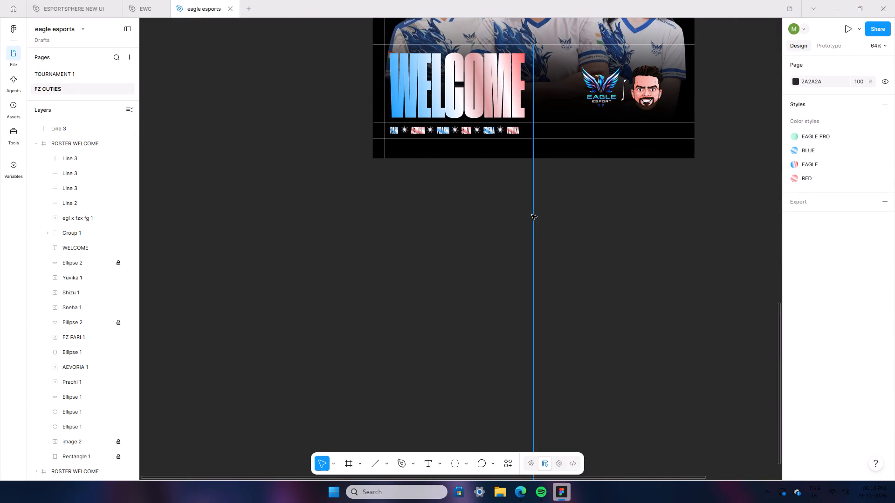
left_click(532, 215)
left_click_drag(36, 126, 62, 162)
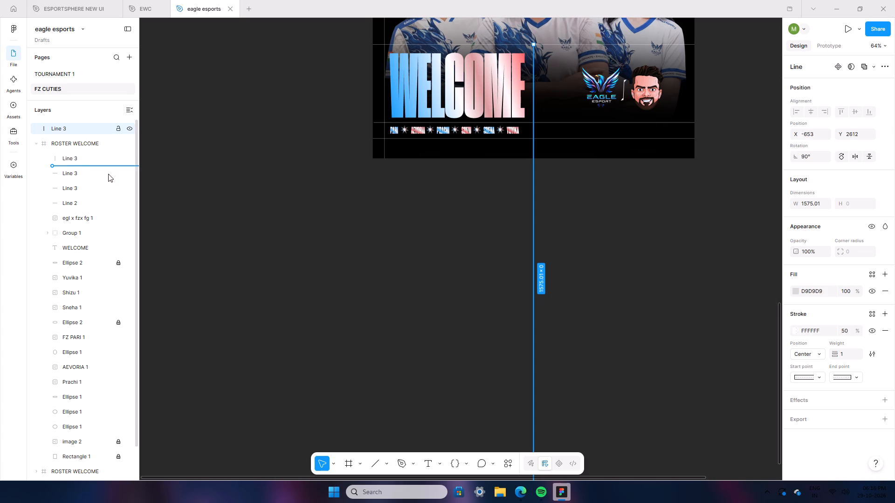
left_click(595, 250)
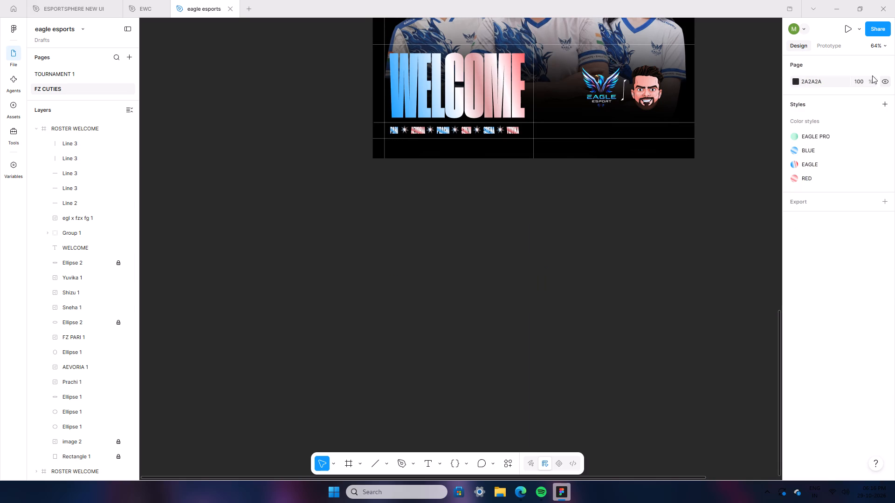
Unlock the black blurred Ellipse 2 below the WELCOME layer and adjust its upper edge to about the top of the WELCOME title.
scroll(559, 313, "down", 1)
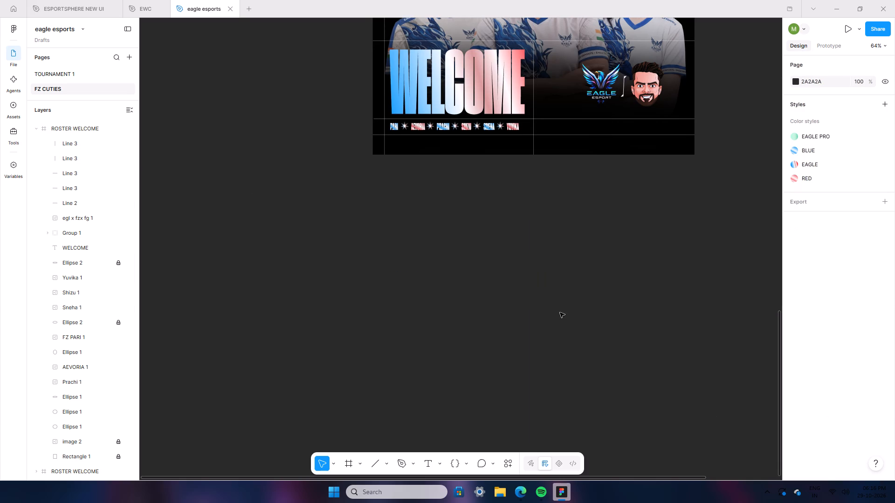
scroll(560, 313, "down", 4)
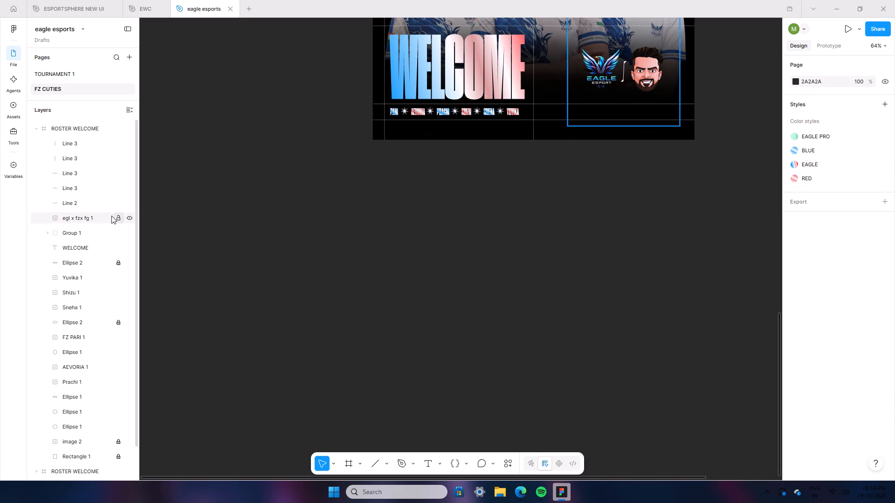
left_click(92, 259)
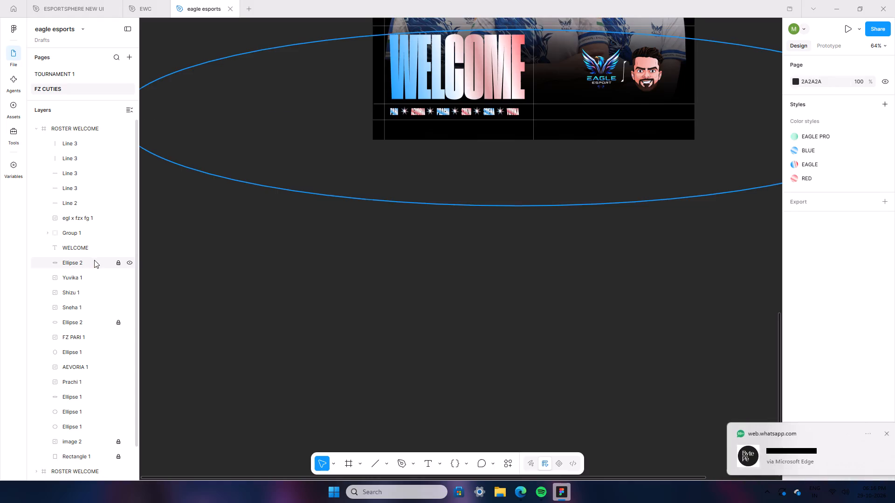
left_click(116, 265)
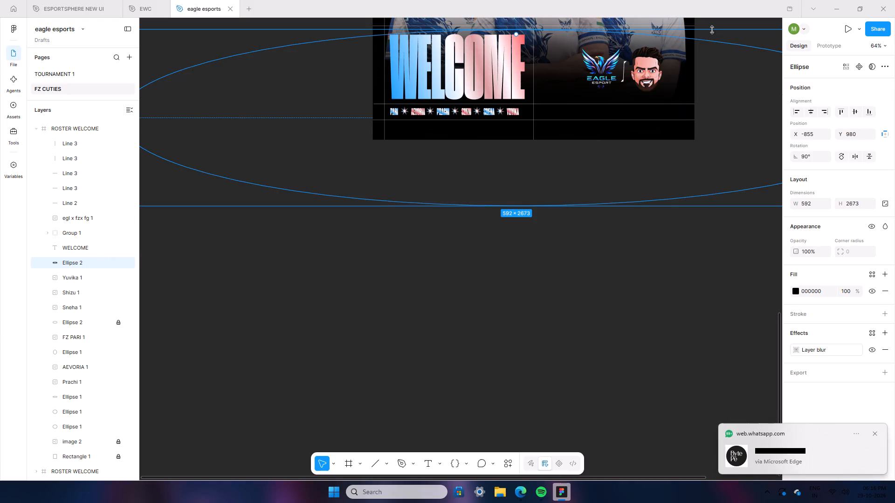
left_click_drag(712, 30, 712, 20)
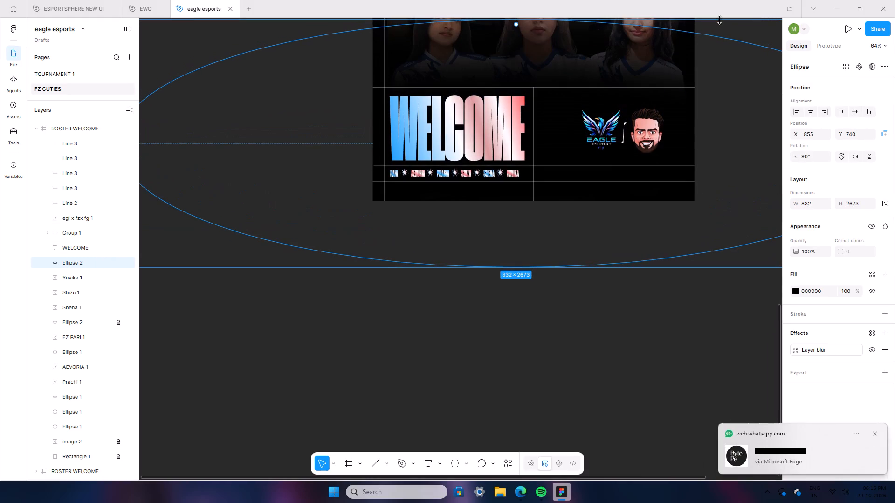
left_click_drag(720, 20, 713, 110)
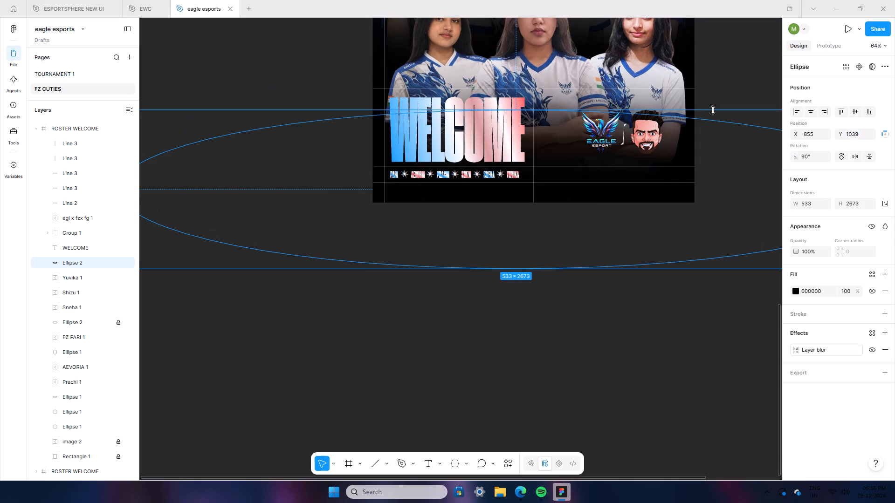
left_click_drag(713, 110, 711, 97)
left_click(718, 59)
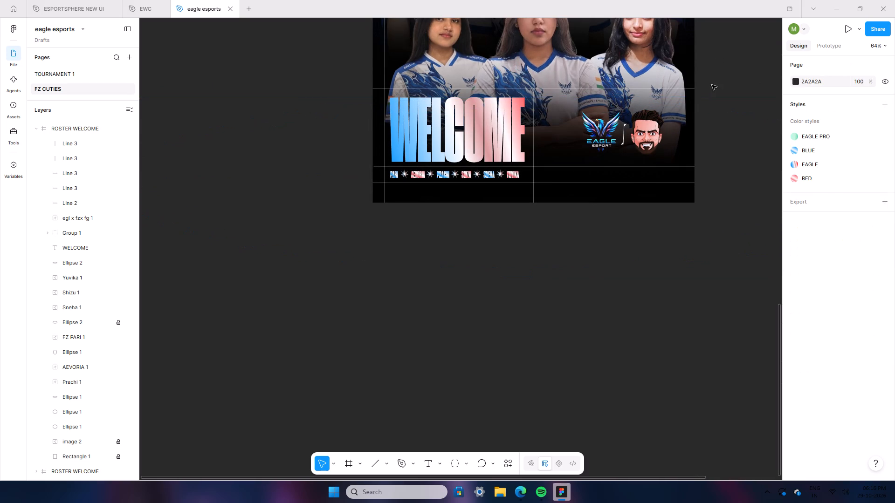
Examine the whole ROSTER WELCOME poster, checking the bottom shading, divider lines, title and logos.
left_click(661, 190)
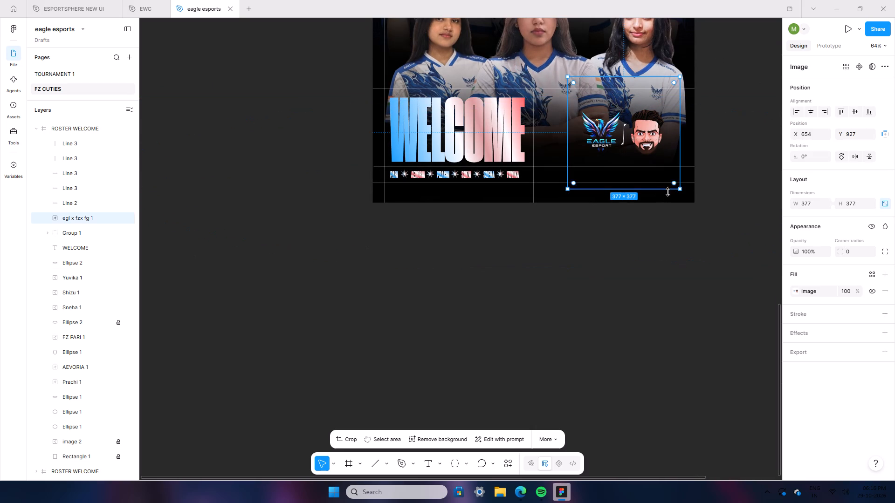
left_click(437, 283)
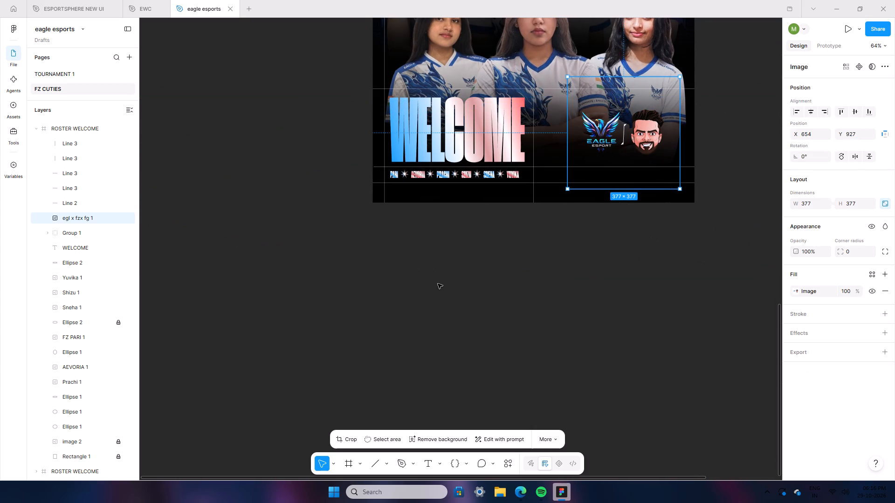
scroll(568, 256, "down", 1)
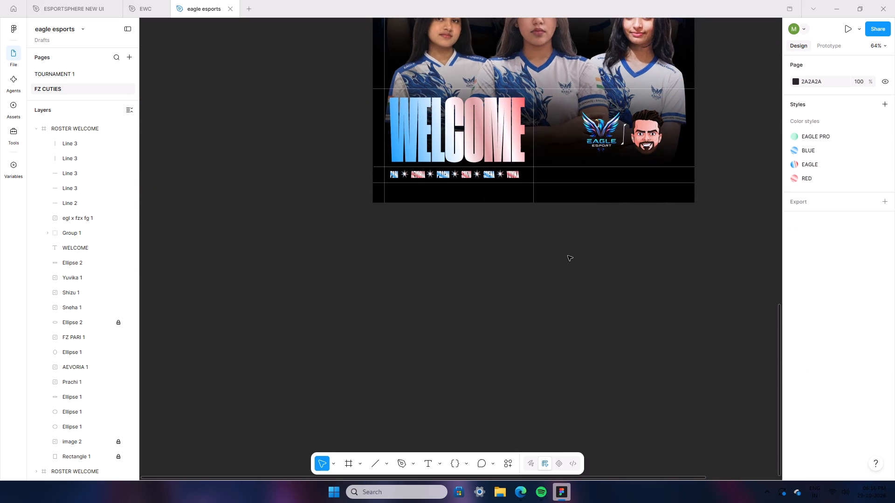
scroll(568, 256, "down", 13, "ctrl")
scroll(698, 388, "up", 2, "ctrl")
scroll(688, 391, "up", 2)
scroll(660, 392, "up", 3, "ctrl")
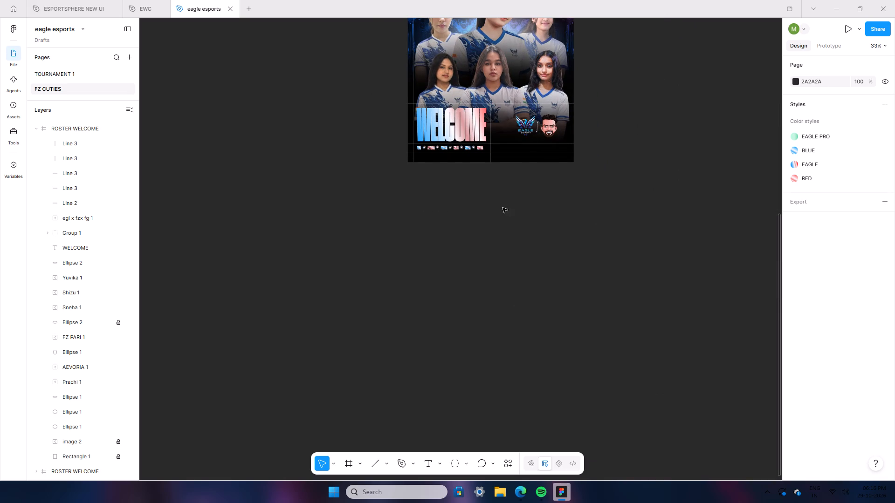
left_click(533, 159)
left_click(735, 170)
scroll(697, 249, "down", 3, "ctrl")
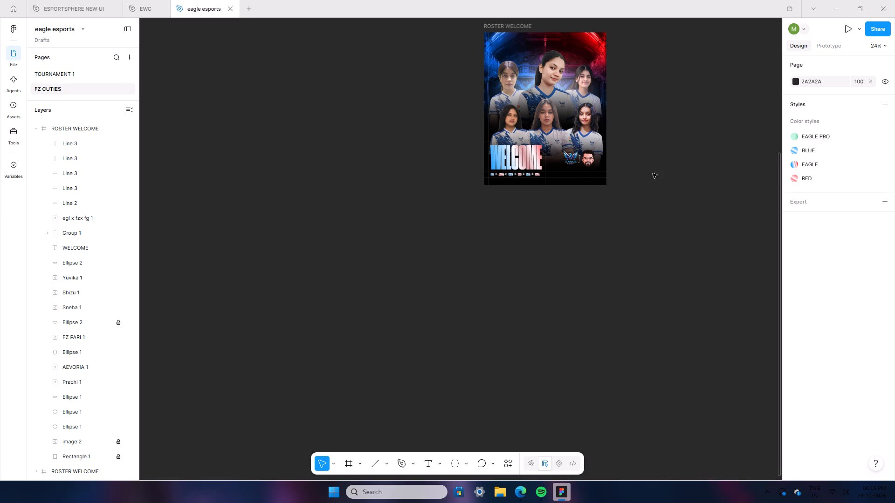
scroll(651, 184, "down", 2, "ctrl")
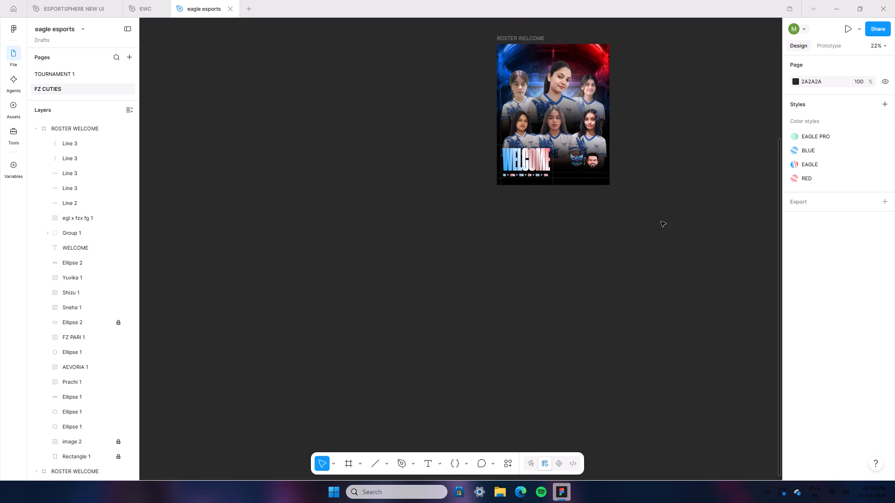
Minimise the Figma window to show the desktop.
left_click(843, 0)
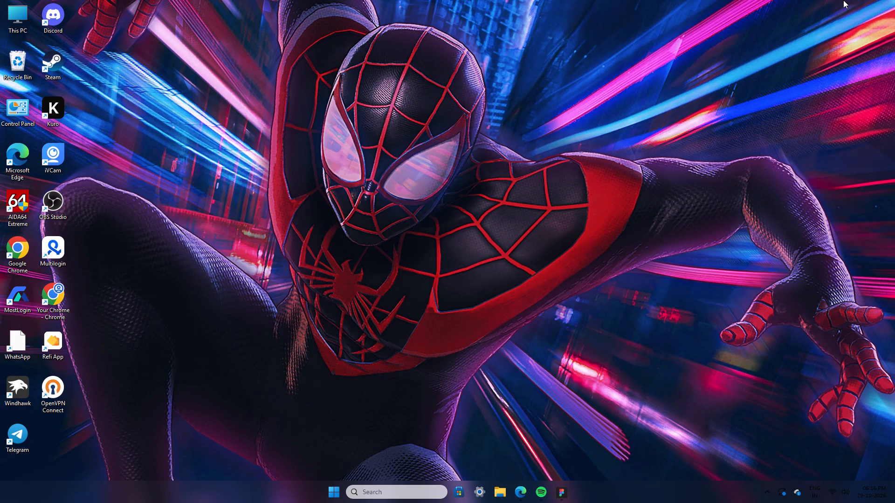
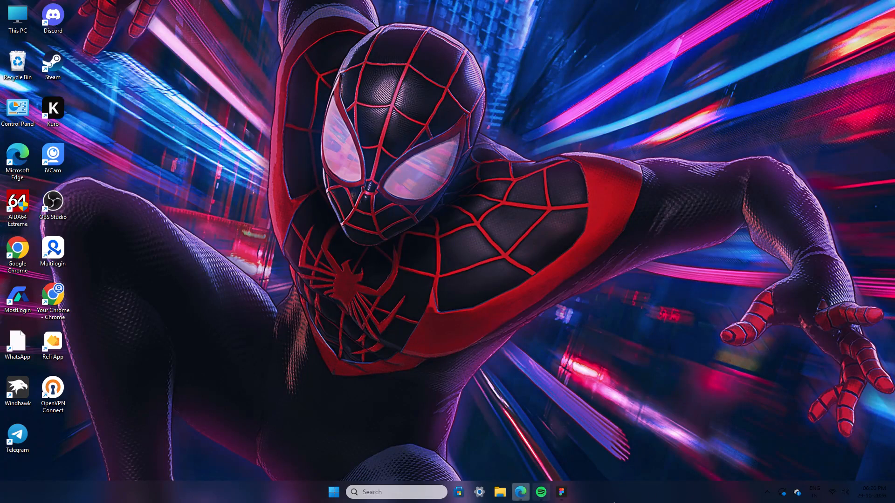
Switch back to the eagle esports file in Figma.
left_click(565, 489)
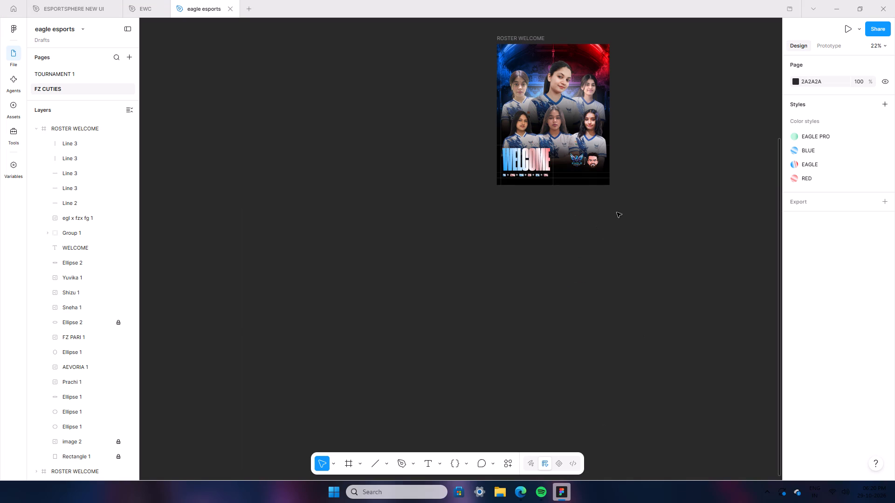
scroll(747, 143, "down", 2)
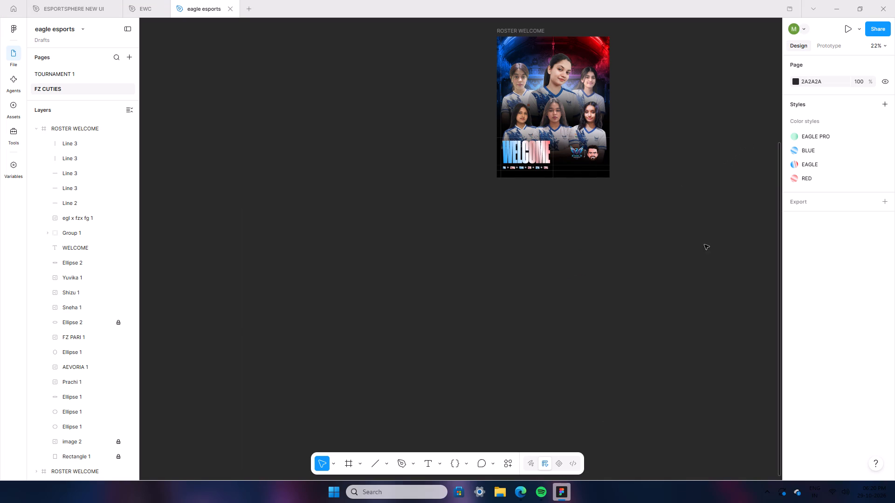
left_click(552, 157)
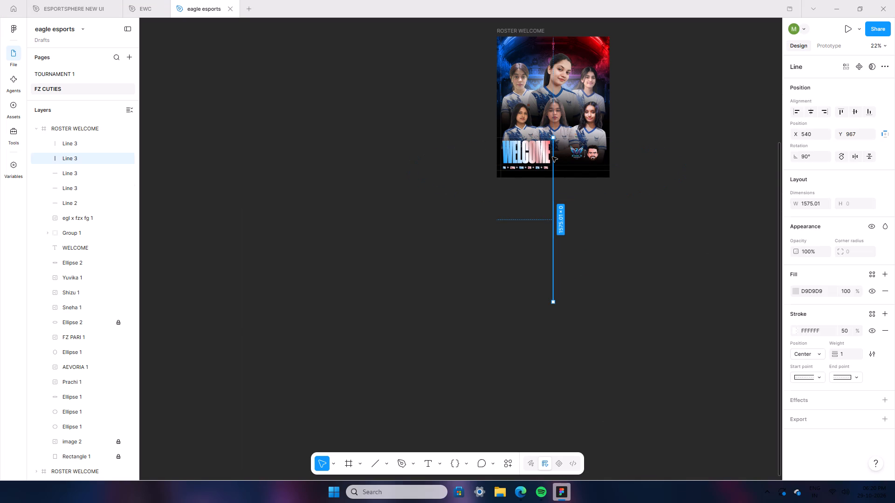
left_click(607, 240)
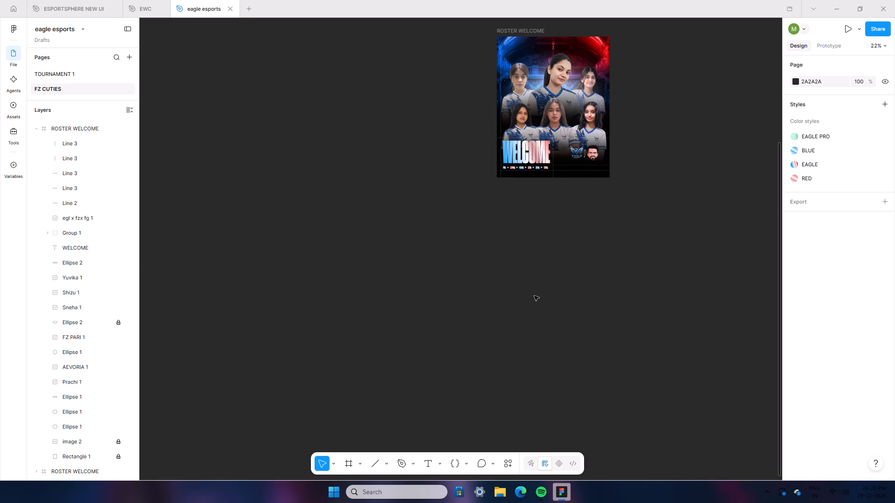
Copy the white blurred Ellipse 1 above the AEVORIA 1 layer and paste the copy into the ROSTER WELCOME frame over the players.
scroll(534, 295, "up", 1)
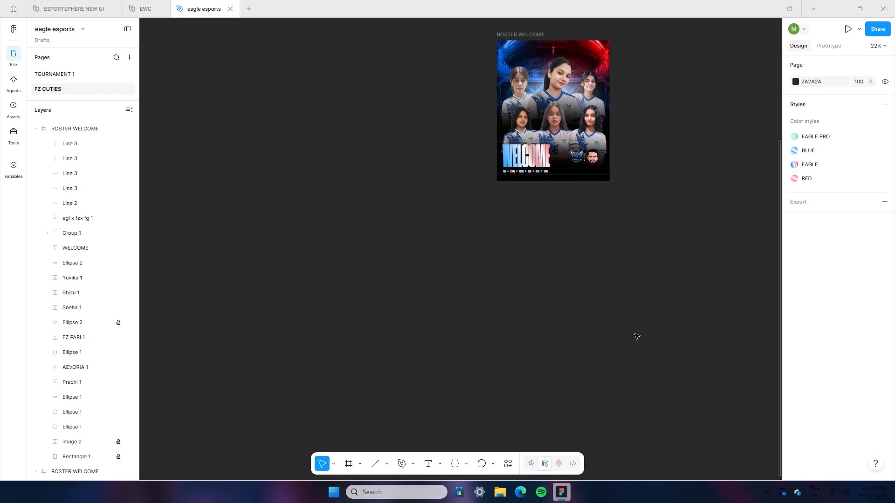
scroll(746, 344, "up", 4, "ctrl")
scroll(664, 367, "up", 6)
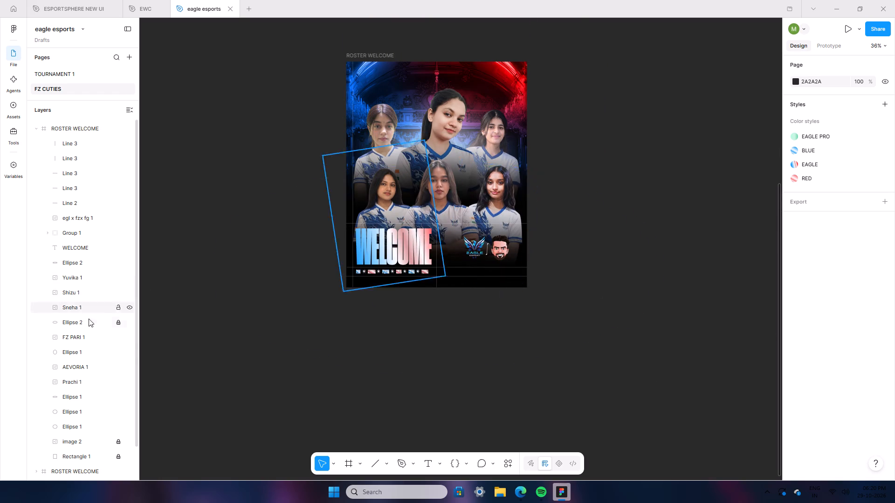
left_click(92, 353)
right_click(92, 353)
left_click(117, 145)
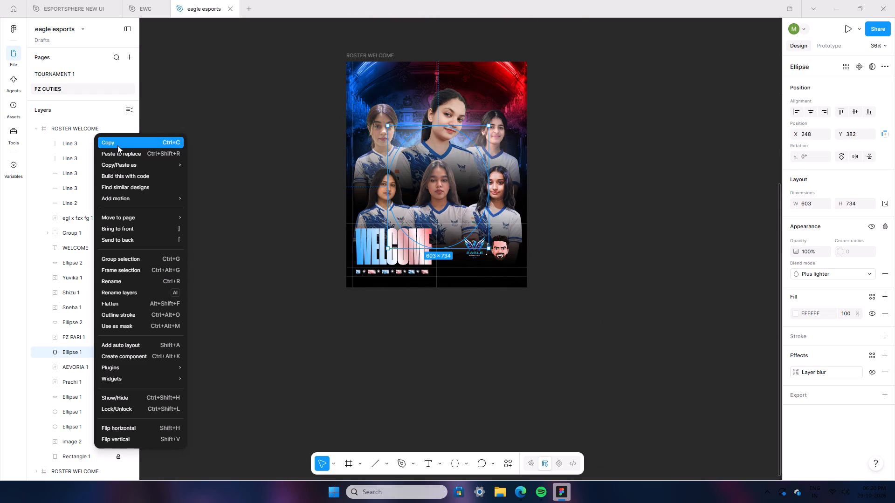
right_click(543, 215)
left_click(575, 222)
left_click_drag(601, 310, 437, 184)
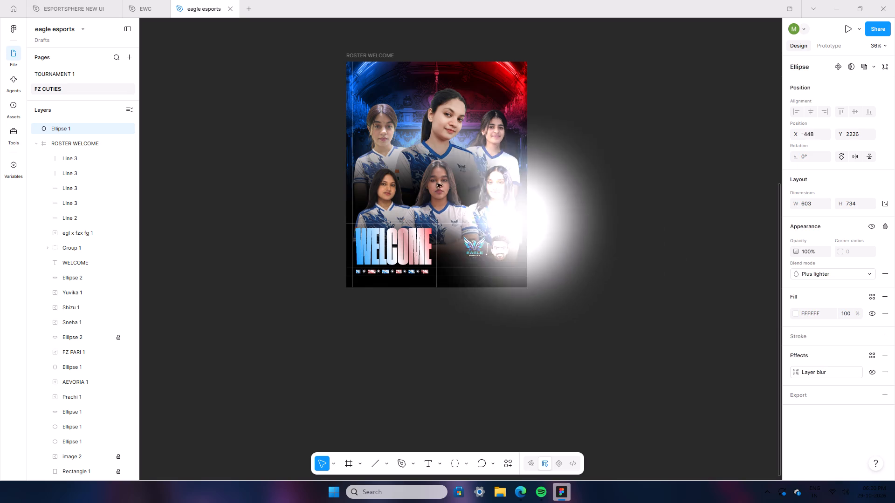
left_click_drag(437, 184, 450, 195)
Stretch the pasted white ellipse to about 1473 tall and move it to the poster's bottom-right corner, about X 622, Y 921.
left_click_drag(461, 224, 468, 294)
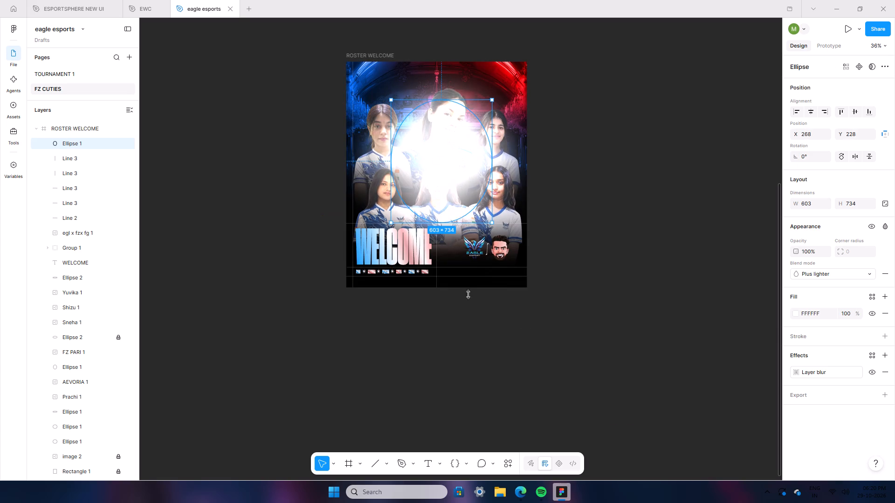
left_click_drag(468, 294, 473, 346)
left_click_drag(452, 303, 484, 335)
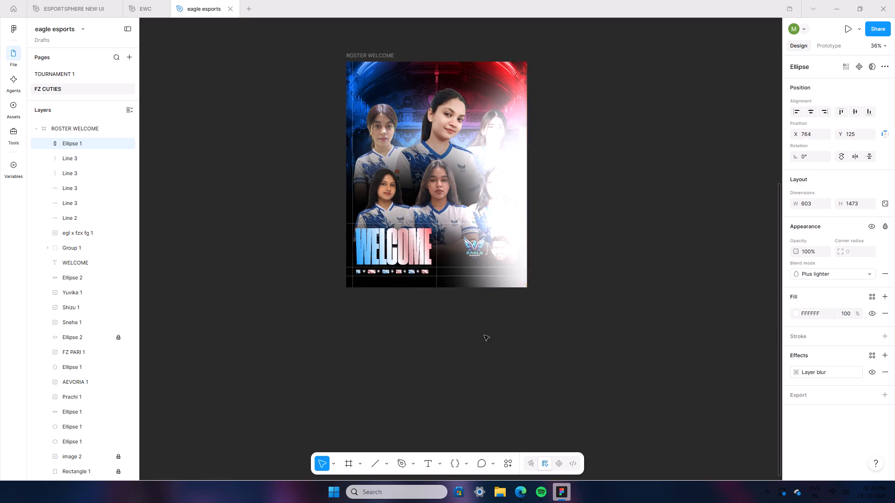
left_click_drag(484, 335, 512, 413)
left_click_drag(512, 413, 514, 420)
Reorder the layers so the stretched Ellipse 1 sits below Line 2, with the egl x fzx fg 1 logo image directly above it.
left_click_drag(91, 144, 88, 294)
left_click_drag(88, 294, 77, 208)
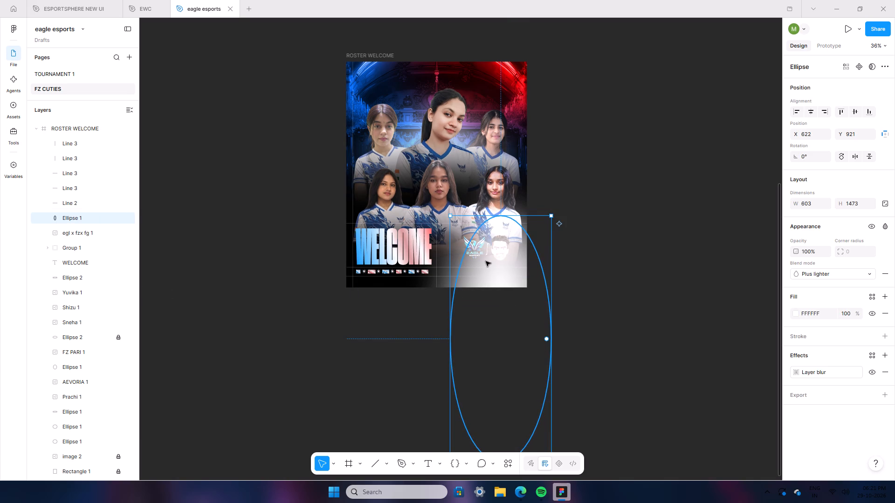
left_click(91, 233)
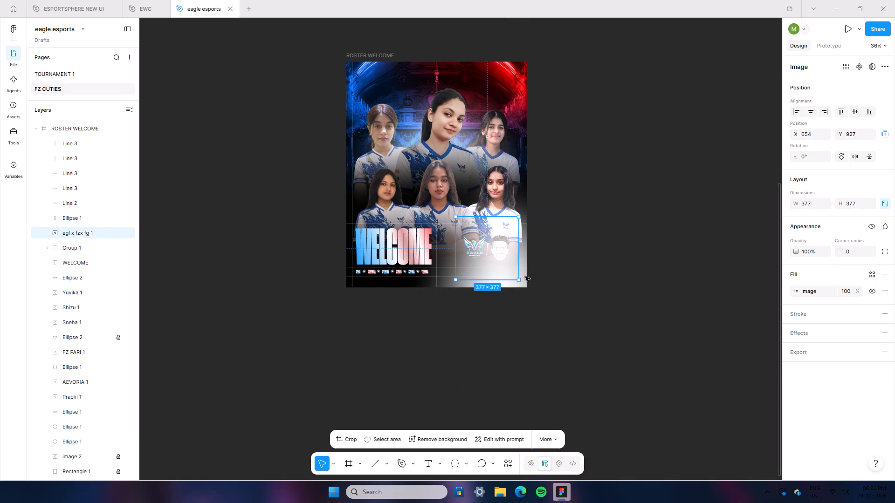
left_click_drag(83, 233, 82, 215)
Shrink the egl x fzx fg 1 logo image to about 241 × 241 and move it out of the poster onto the empty canvas.
left_click_drag(501, 275, 452, 156)
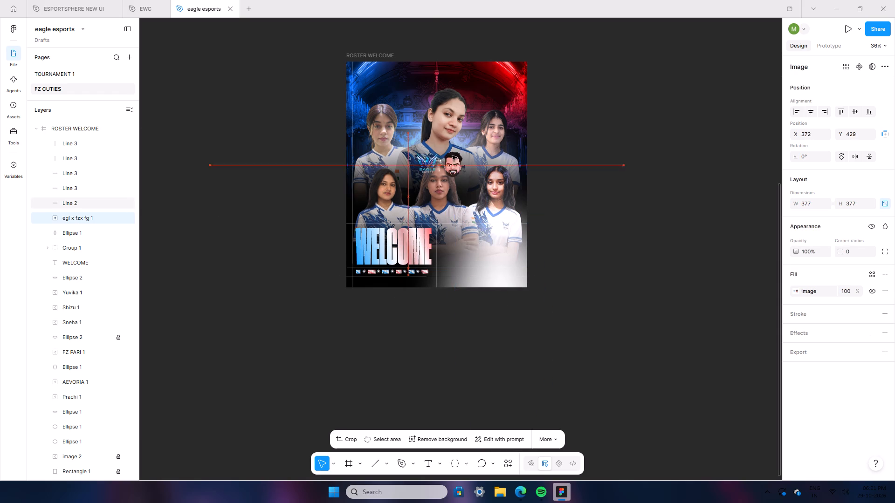
left_click_drag(452, 156, 507, 112)
left_click_drag(522, 116, 513, 109)
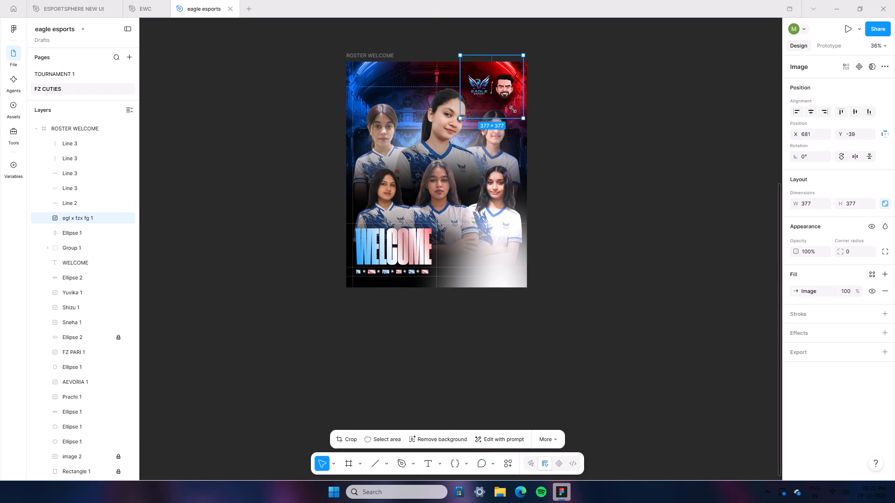
left_click_drag(513, 109, 487, 95)
left_click_drag(479, 75, 681, 177)
Nudge the white ellipse in the poster's bottom-right corner to about X 593, Y 926.
left_click(501, 263)
left_click_drag(497, 291, 493, 292)
left_click(551, 319)
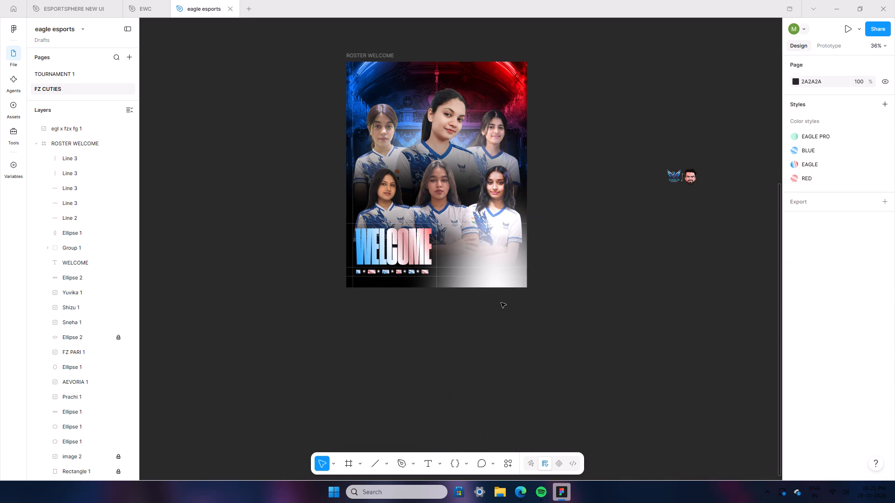
Copy the stretched white ellipse from the poster's bottom-right corner and paste it on the empty canvas beside the poster.
left_click(508, 252)
right_click(508, 252)
left_click(548, 136)
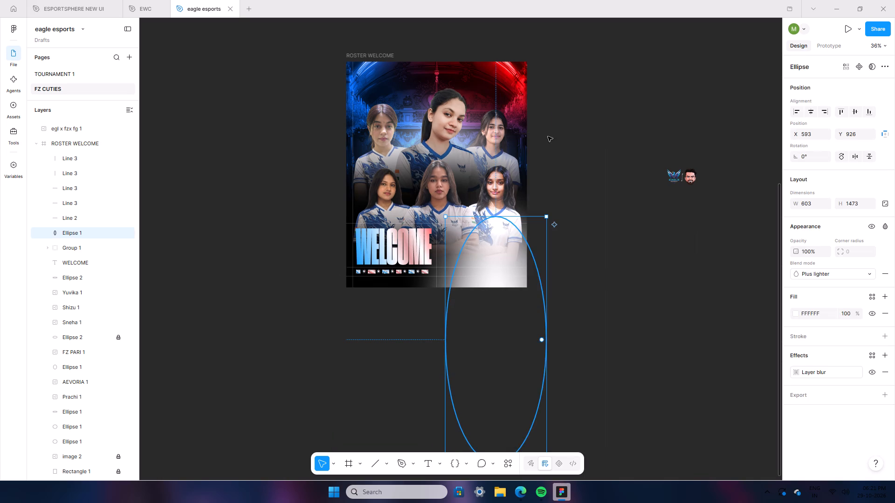
right_click(517, 264)
left_click(558, 142)
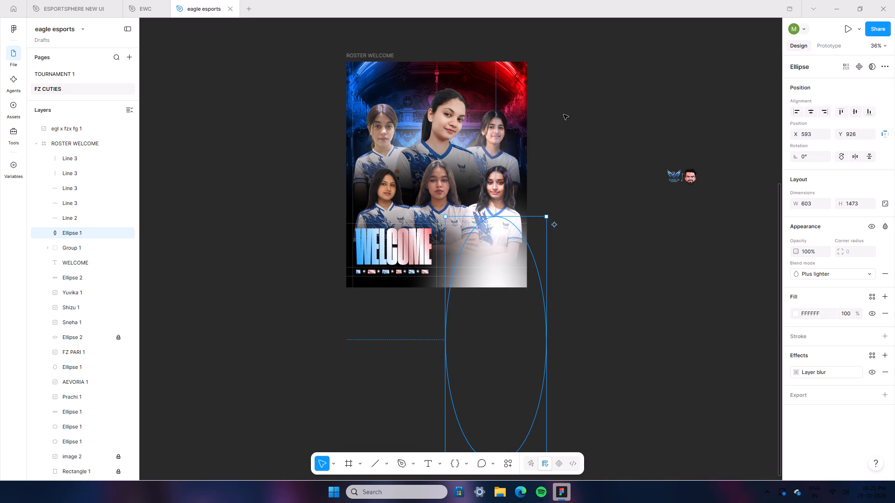
right_click(564, 115)
left_click(583, 126)
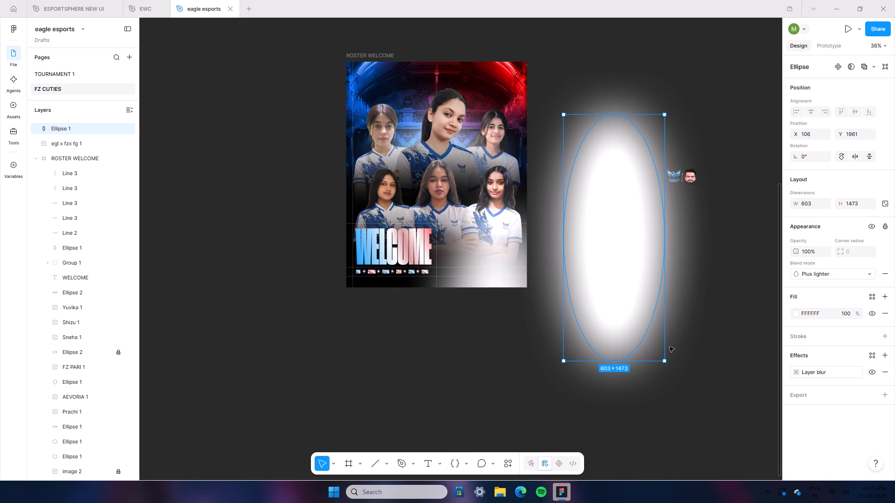
Widen the pasted white ellipse to about 950 and rotate it to about 89°.
left_click_drag(665, 310, 723, 340)
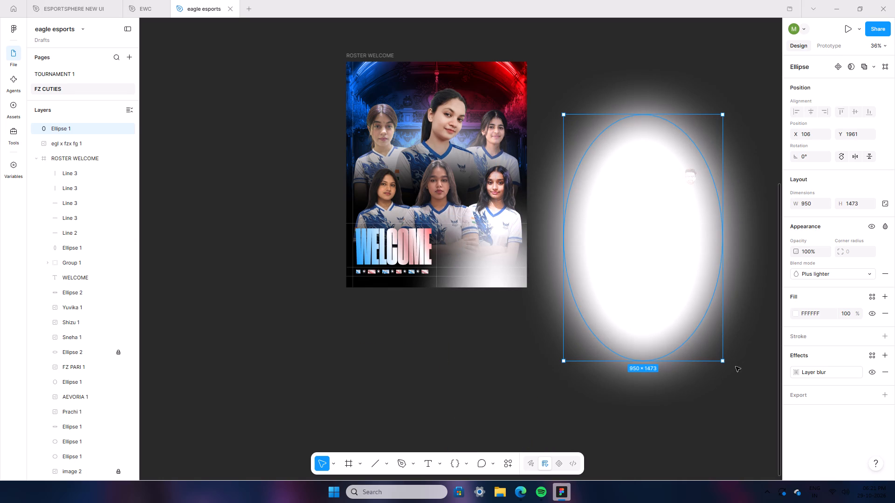
left_click_drag(726, 366, 768, 161)
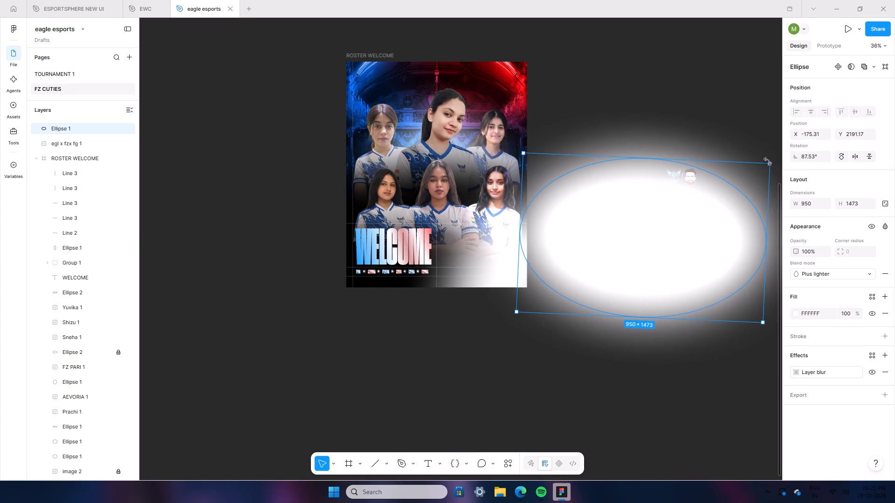
left_click_drag(768, 161, 767, 159)
Move the rotated ellipse into the ROSTER WELCOME frame over the players, at about X -149, Y 104.
left_click_drag(695, 233, 498, 158)
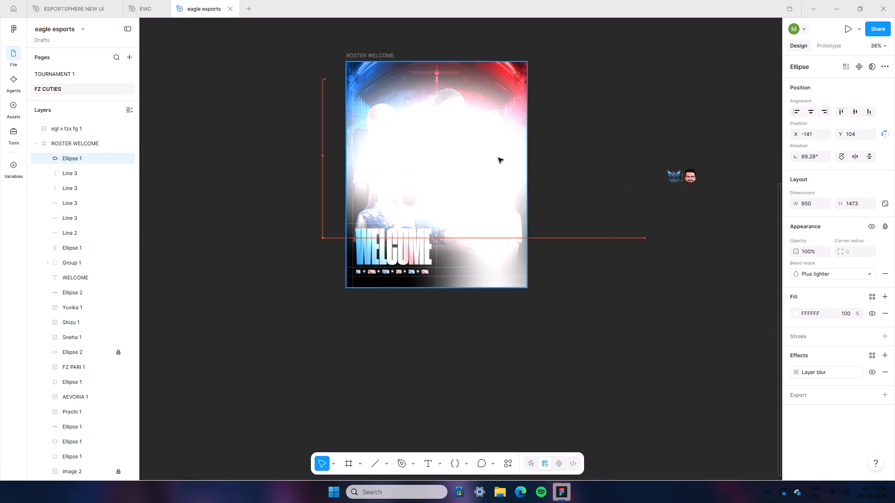
left_click_drag(498, 158, 497, 157)
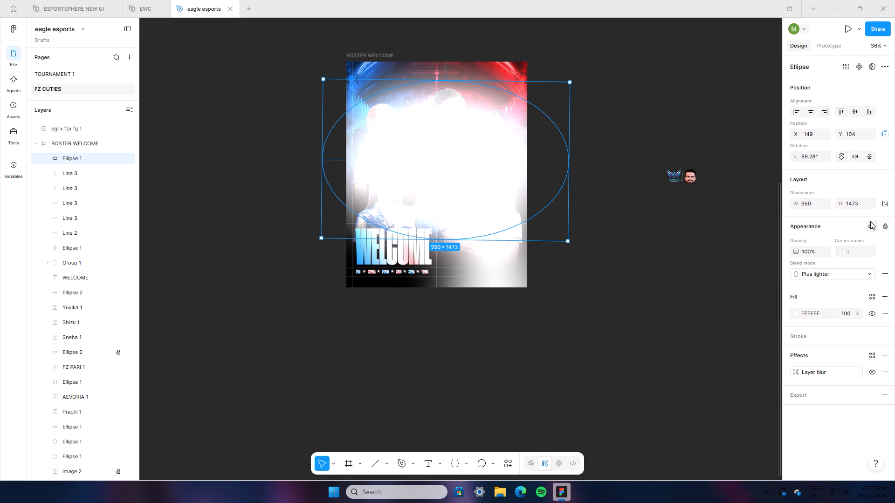
Lower the opacity of the large white ellipse over the players to 12%.
left_click(819, 248)
key("Down")
key("Down")
key("Down")
key("Down")
key("Down")
key("Down")
key("Down")
key("Down")
key("Down")
key("Down")
key("Down")
key("Down")
key("Down")
key("Down")
key("Down")
key("Down")
key("Down")
key("Down")
key("Down")
key("Down")
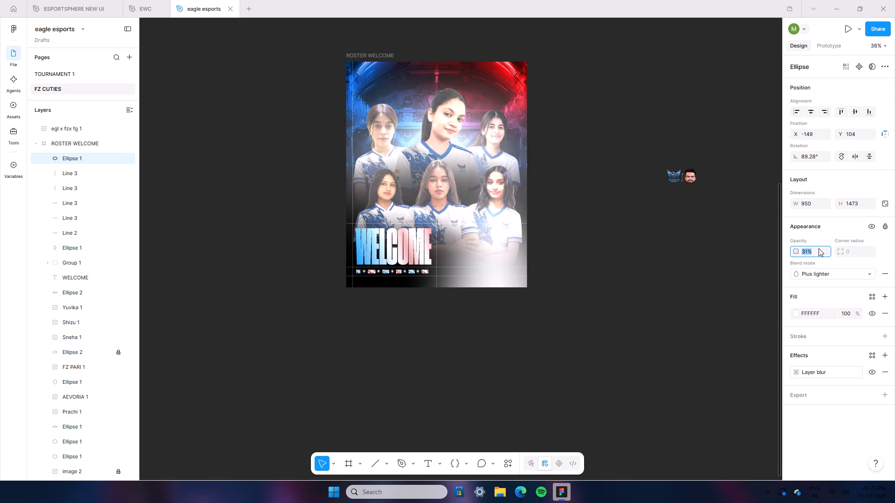
key("Up")
key("Down")
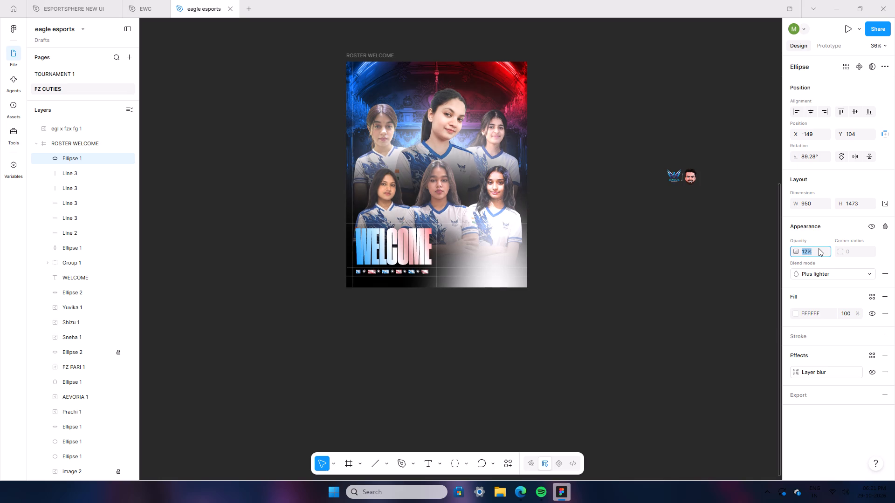
left_click(605, 295)
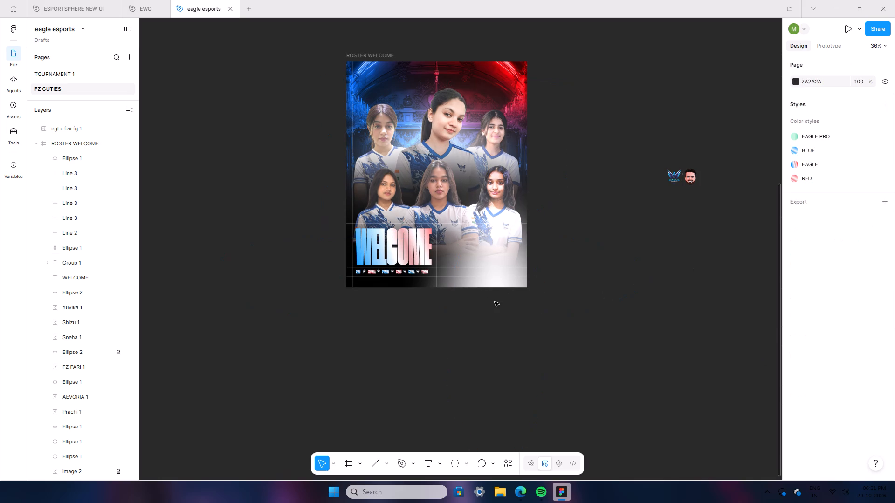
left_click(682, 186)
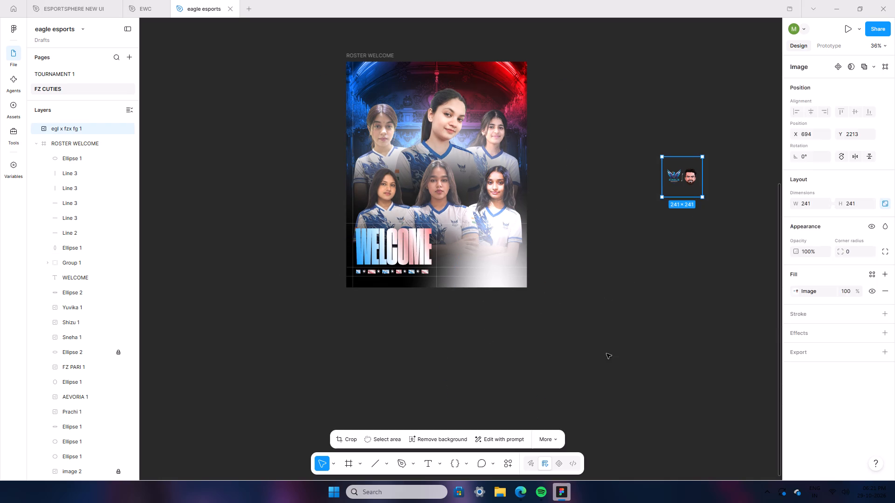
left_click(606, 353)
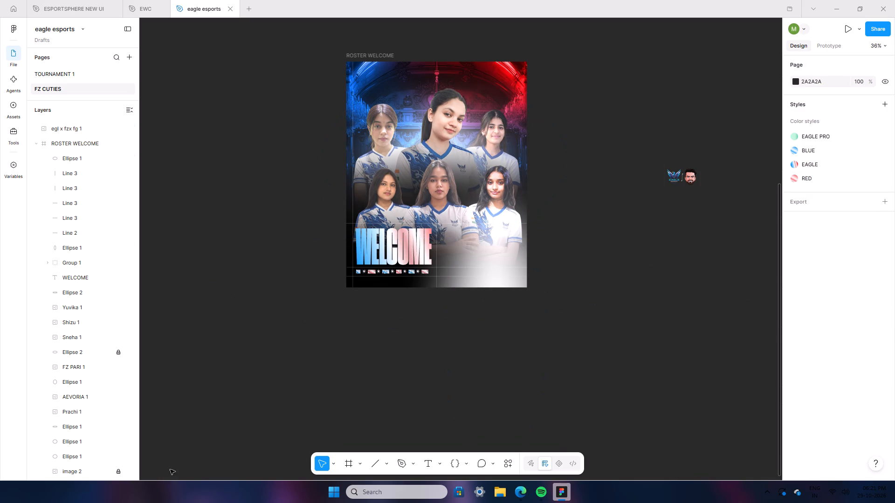
Copy the horizontal Line 3 just below the WELCOME title and paste it on the empty canvas beside the poster.
left_click(439, 266)
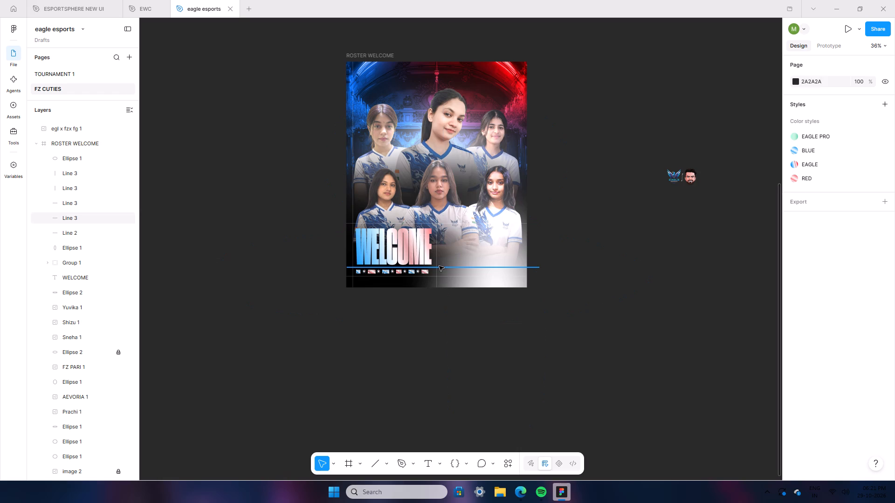
right_click(439, 266)
left_click(475, 143)
right_click(562, 82)
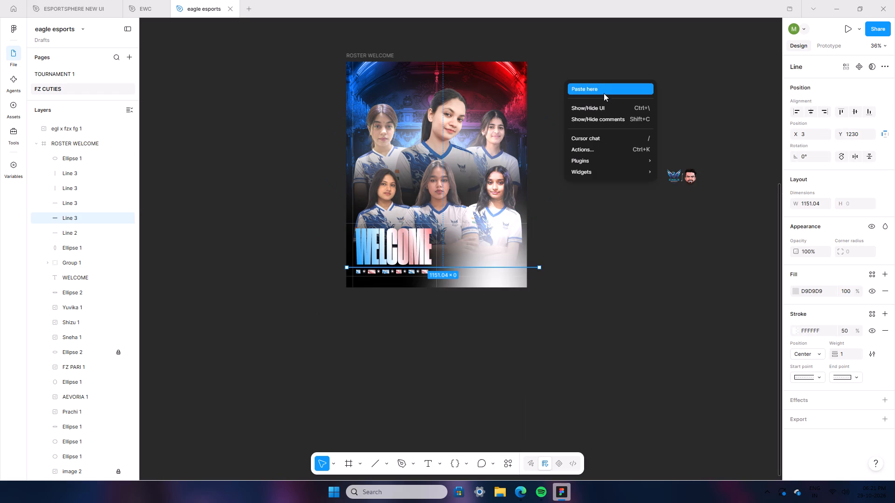
left_click(601, 88)
Reduce the opacity of the large white ellipse over the players to 10%.
left_click(461, 132)
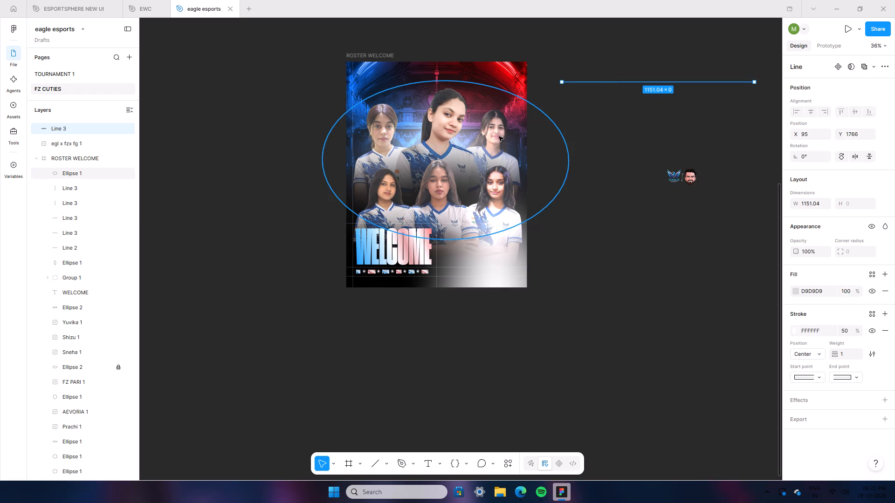
left_click(814, 252)
key("Down")
key("Down")
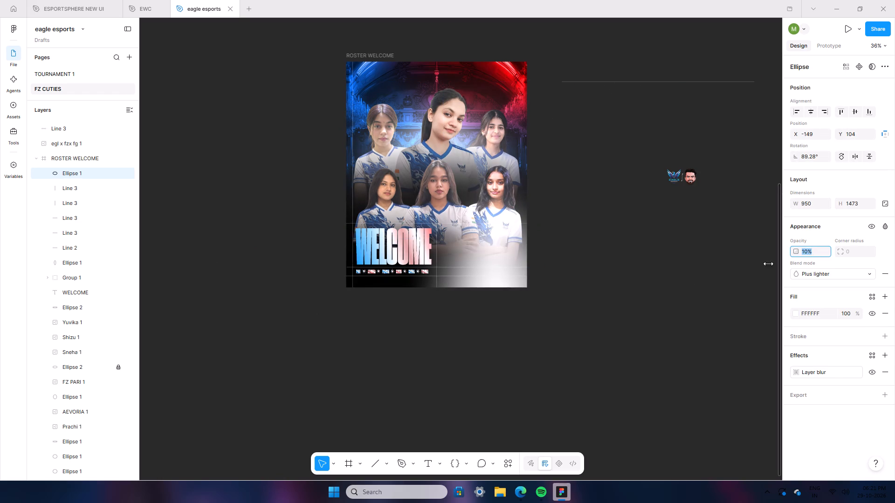
left_click(651, 293)
Move the pasted horizontal line into the ROSTER WELCOME frame near its top edge, at about X -7, Y 46.
left_click(594, 80)
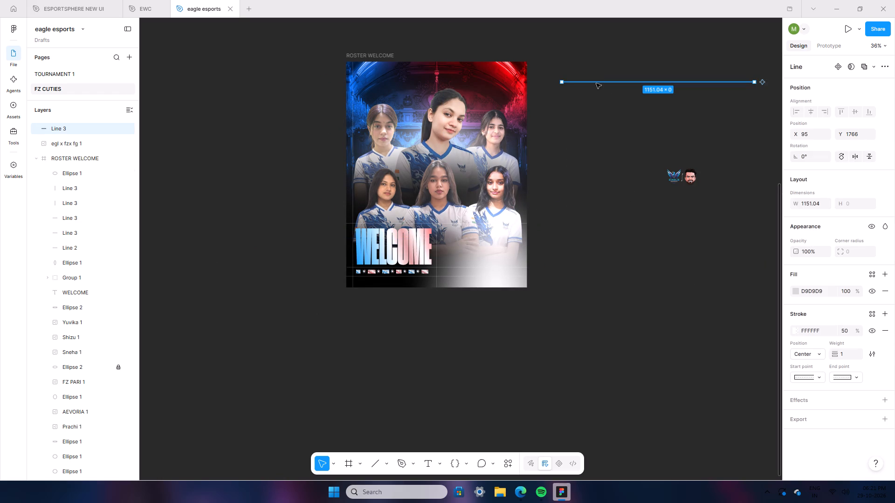
left_click_drag(596, 83, 379, 73)
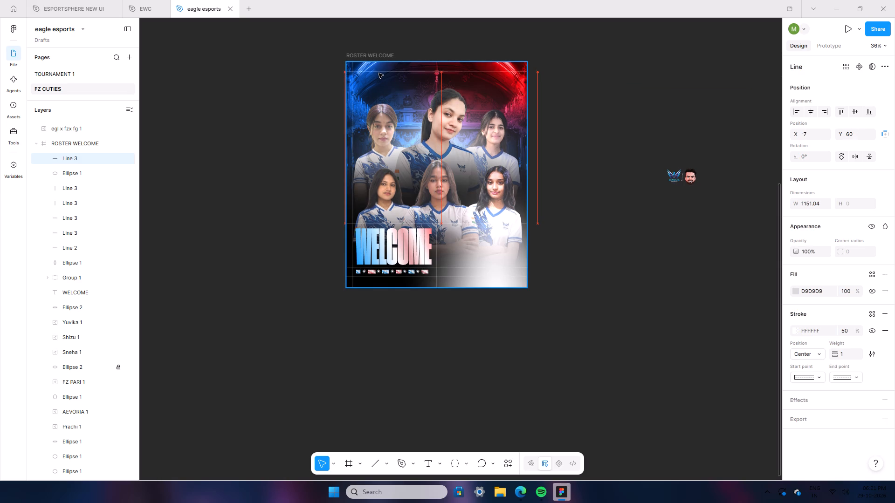
left_click_drag(379, 73, 379, 71)
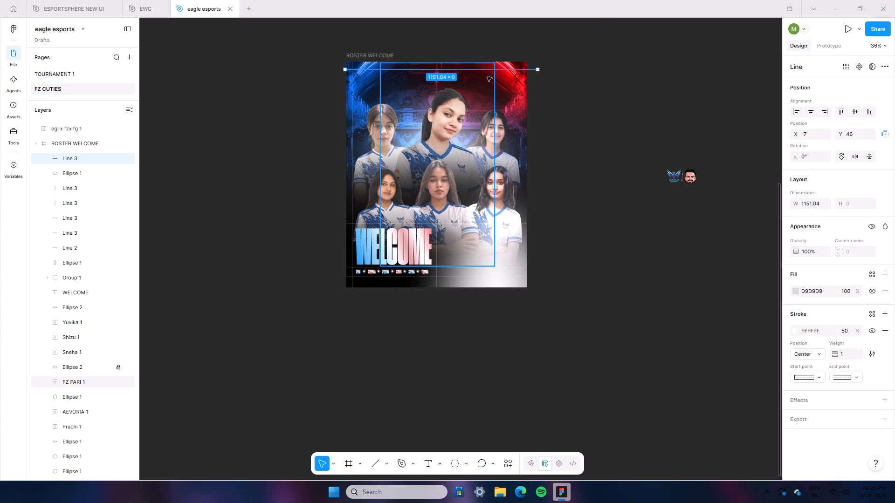
Copy the horizontal line near the top of the ROSTER WELCOME frame and paste it on the empty canvas beside the poster.
right_click(518, 70)
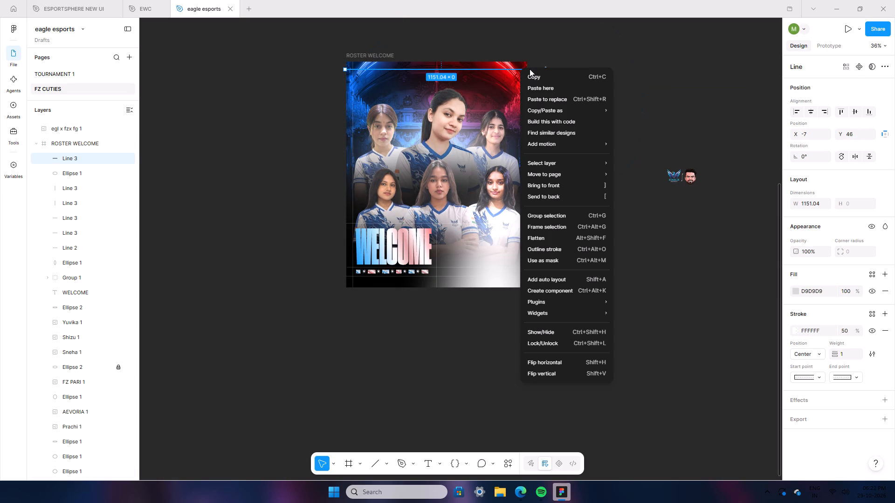
left_click(538, 75)
right_click(578, 85)
left_click(599, 89)
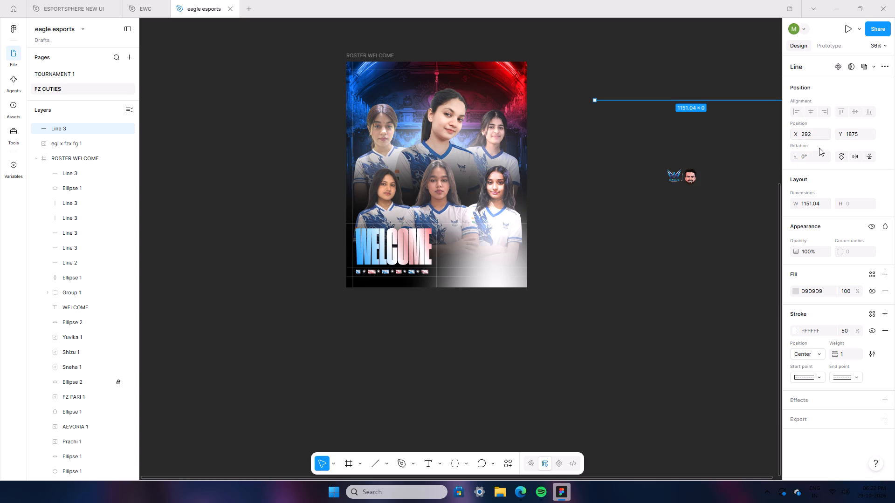
Rotate the pasted line to vertical and move it into the ROSTER WELCOME frame near its right edge, at about X 1033, Y 7.
left_click(844, 154)
left_click_drag(691, 116, 618, 188)
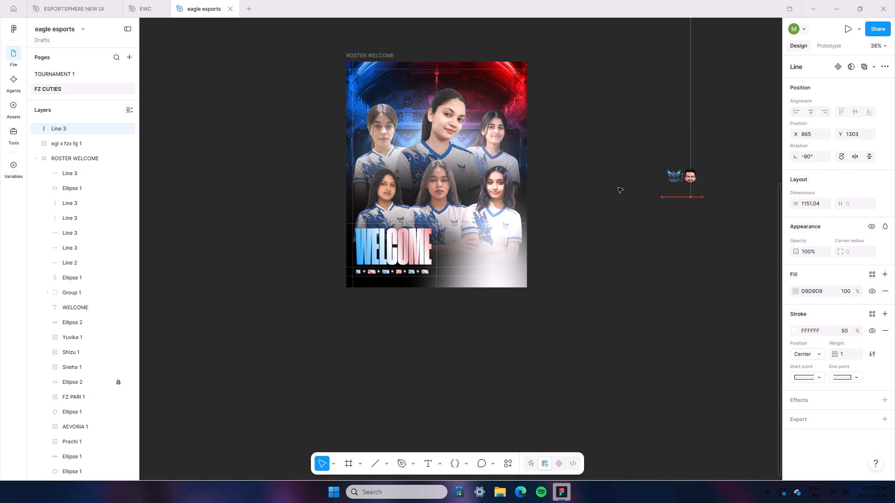
left_click_drag(618, 188, 519, 175)
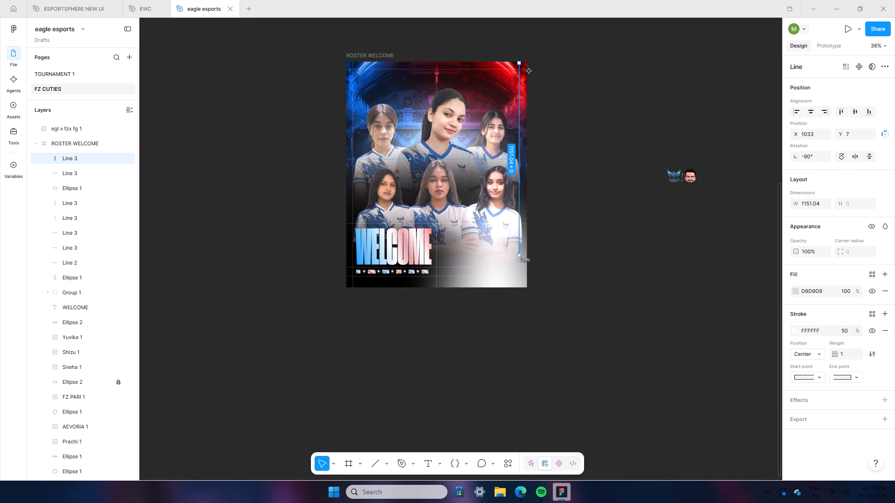
Lengthen the vertical line past the poster's bottom edge to about 1507 and set its rotation to 90°.
left_click_drag(521, 255, 520, 315)
left_click(809, 157)
key("9")
key("0")
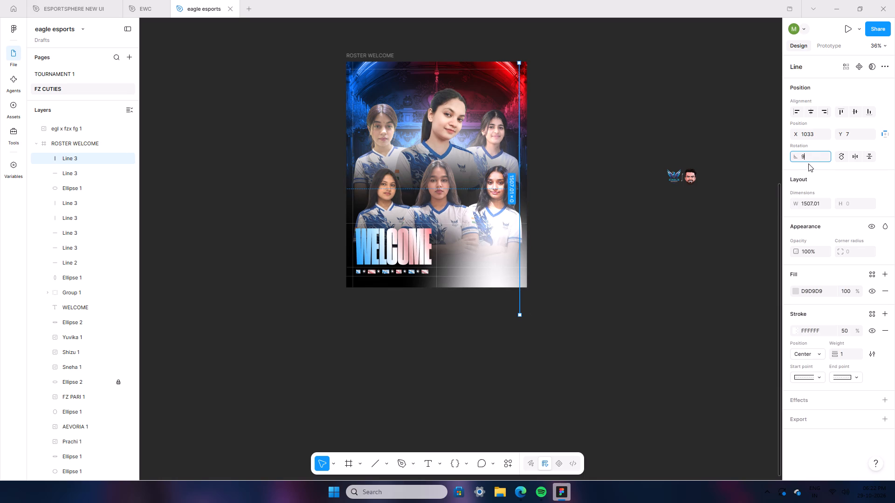
left_click_drag(820, 173, 820, 162)
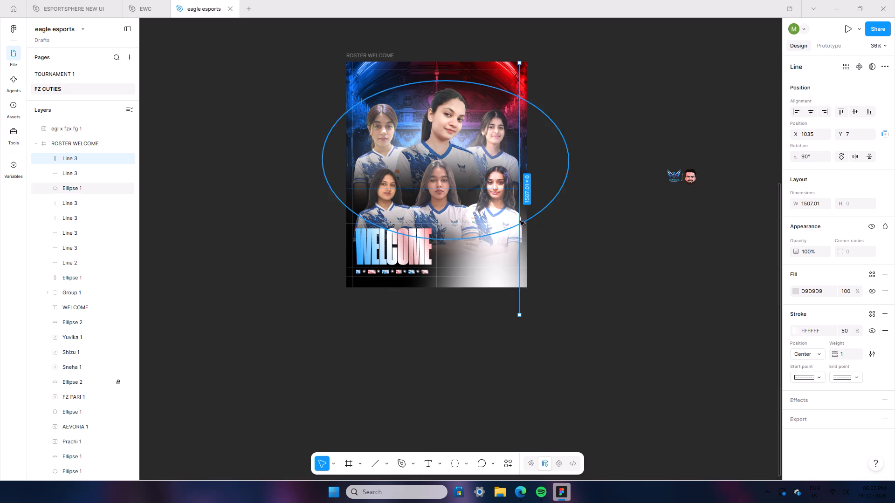
left_click(518, 219)
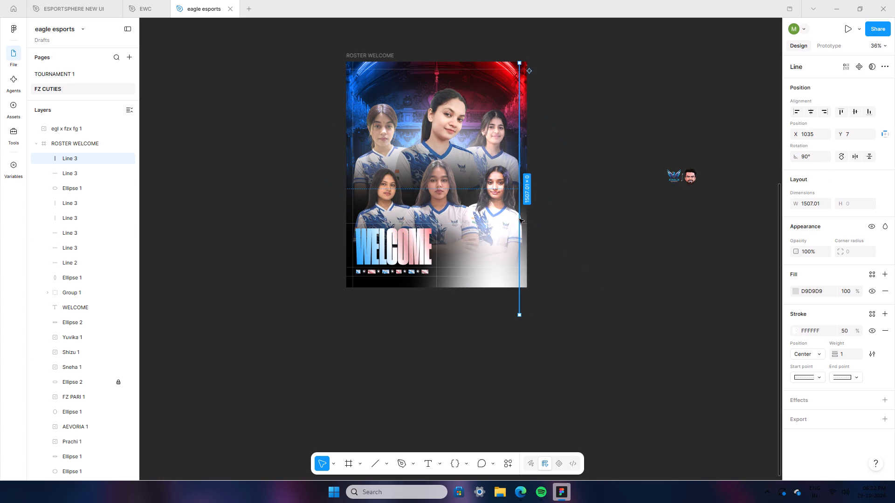
Nudge the vertical line near the poster's right edge to X 1037, Y -5.
key("Right")
key("Right")
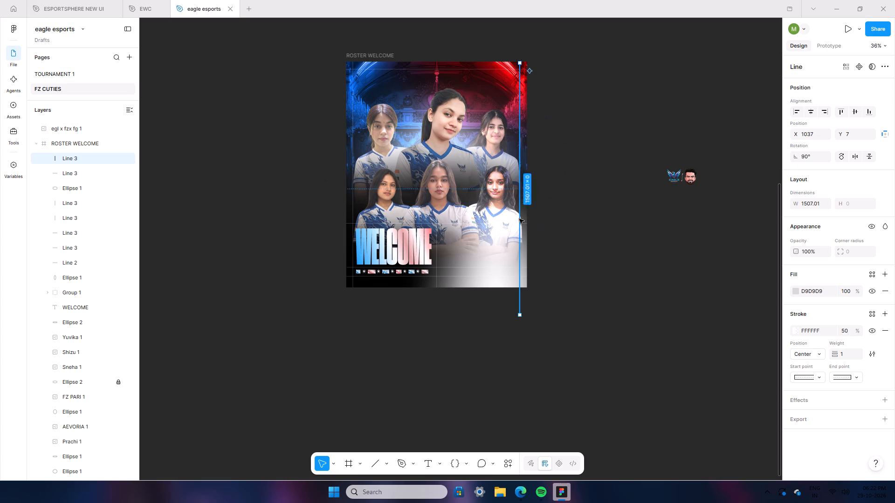
key("Up")
key("Up")
key("Up")
key("Up")
key("Up")
key("Up")
key("Up")
key("Up")
key("Up")
key("Up")
key("Up")
key("Up")
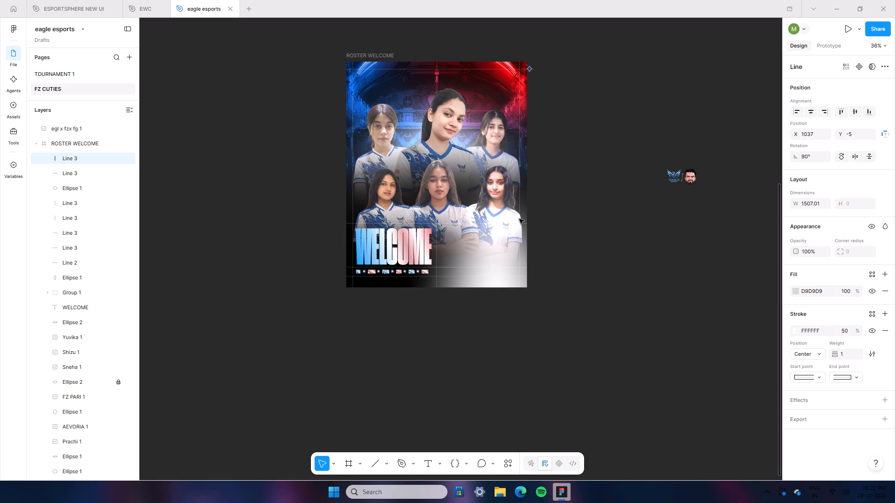
left_click(567, 204)
Copy the vertical line near the poster's right edge and paste it on the empty canvas beside the poster.
scroll(554, 212, "up", 16, "ctrl")
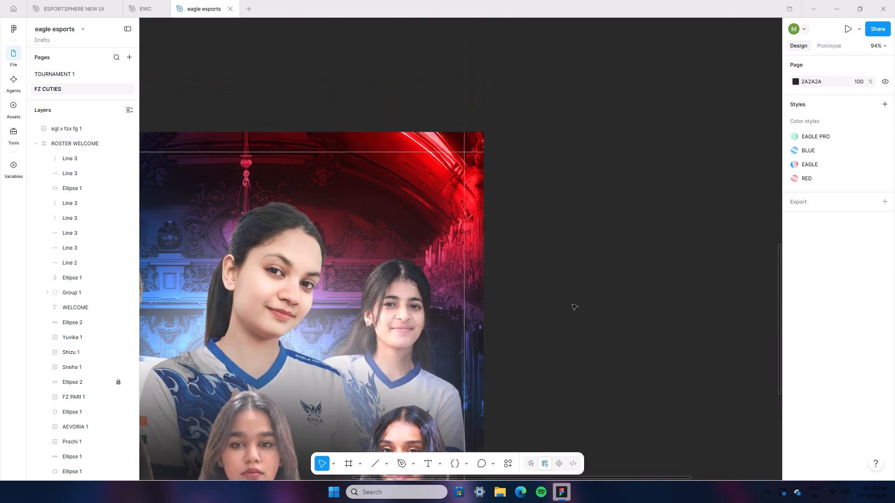
scroll(572, 305, "up", 6, "ctrl")
scroll(518, 321, "up", 6, "ctrl")
left_click(419, 271)
right_click(419, 271)
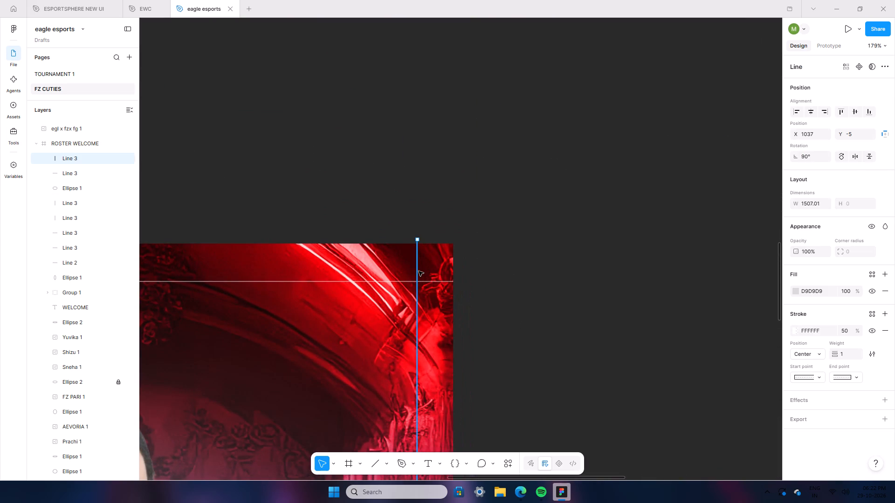
left_click(445, 144)
right_click(535, 229)
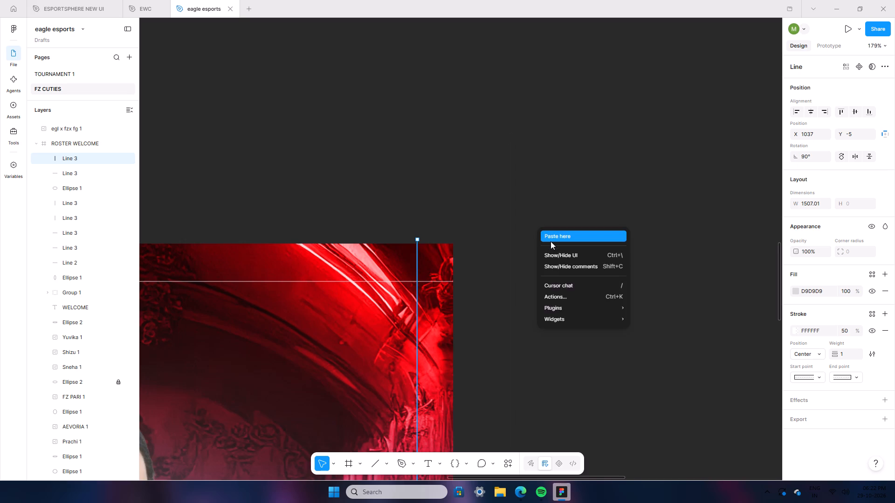
left_click(551, 241)
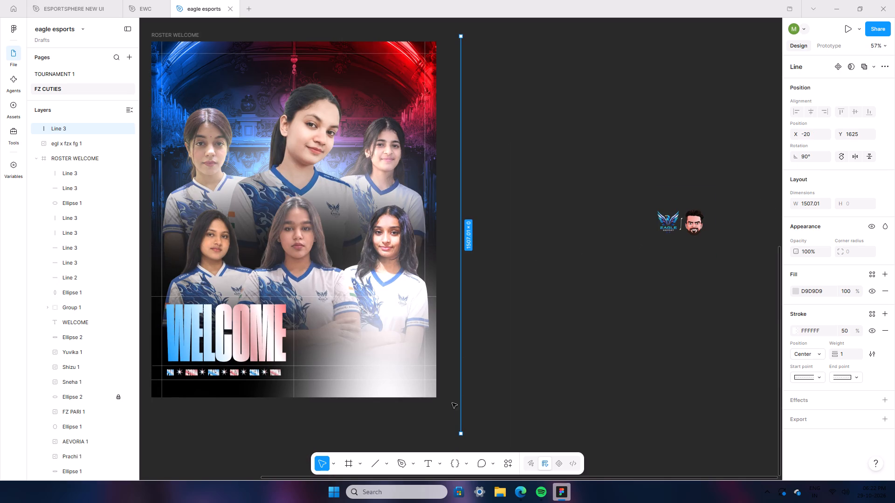
Shorten the pasted line to about 149 and set its rotation to 0° so it lies horizontal.
left_click_drag(460, 435, 497, 43)
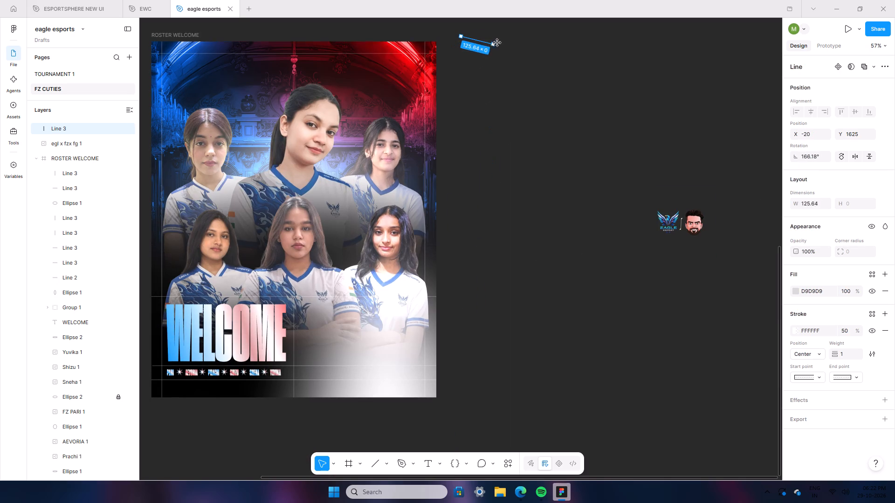
left_click_drag(497, 43, 500, 39)
left_click(839, 159)
left_click(839, 159)
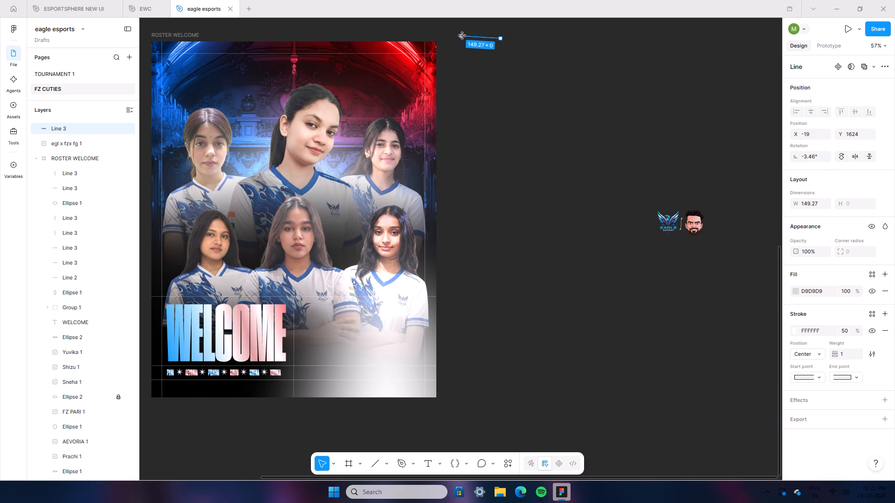
left_click(462, 36)
left_click(816, 161)
key("0")
left_click(537, 140)
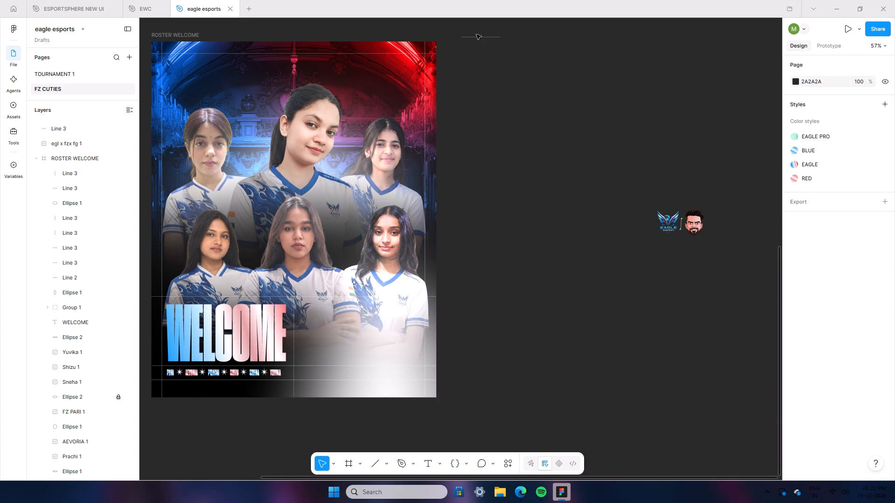
Move the short horizontal line into the poster's upper-right corner so it ends at the vertical line, at X 887, Y 121.
left_click(478, 37)
scroll(445, 210, "up", 19, "ctrl")
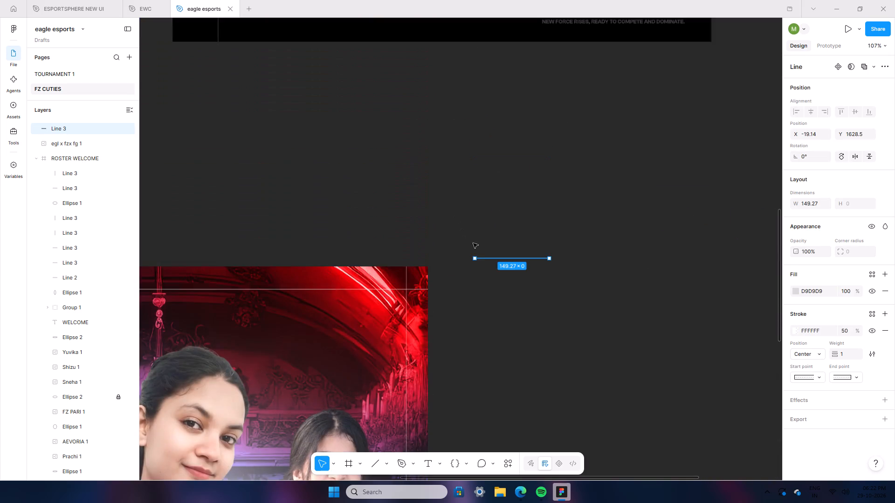
scroll(512, 332, "up", 4, "ctrl")
left_click_drag(509, 213, 311, 298)
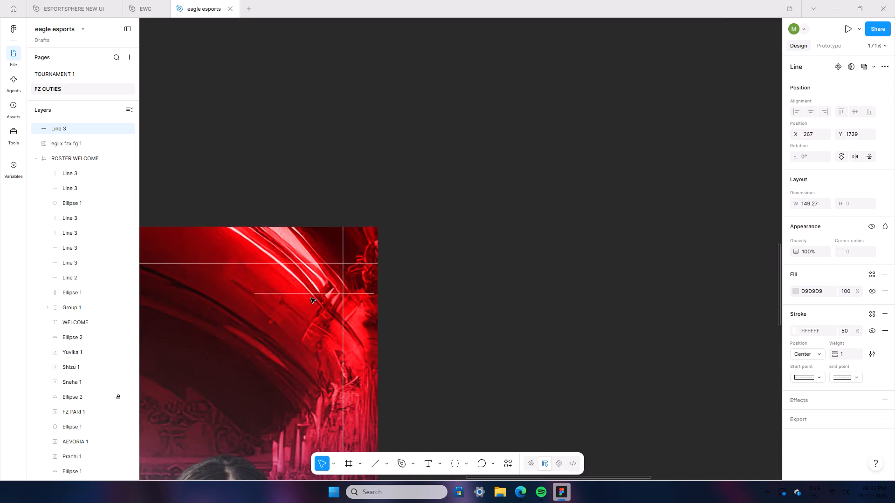
left_click_drag(311, 298, 277, 323)
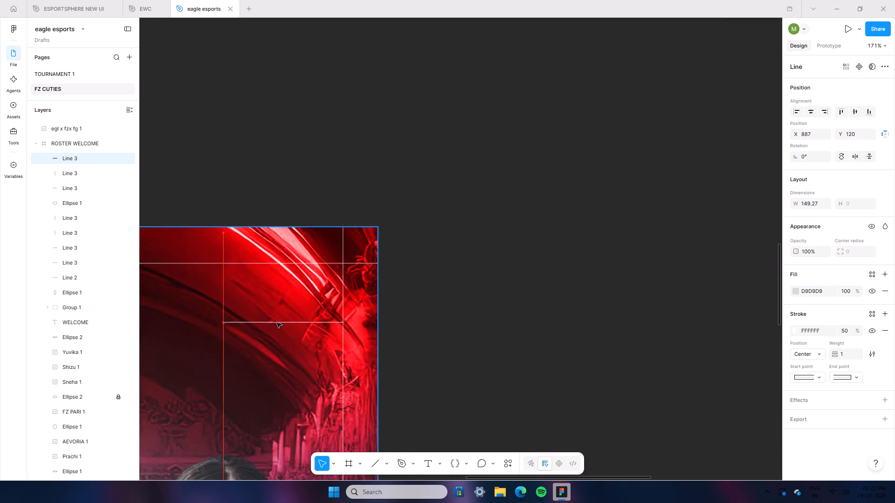
left_click_drag(277, 323, 279, 323)
left_click(441, 374)
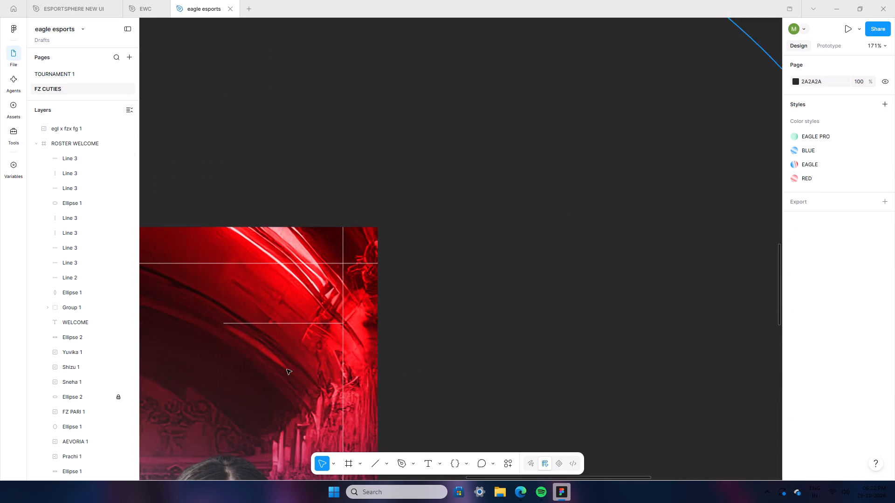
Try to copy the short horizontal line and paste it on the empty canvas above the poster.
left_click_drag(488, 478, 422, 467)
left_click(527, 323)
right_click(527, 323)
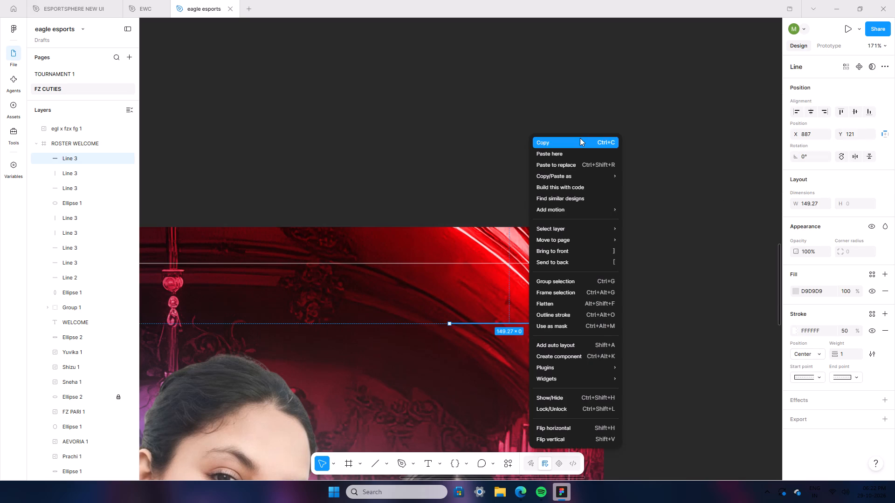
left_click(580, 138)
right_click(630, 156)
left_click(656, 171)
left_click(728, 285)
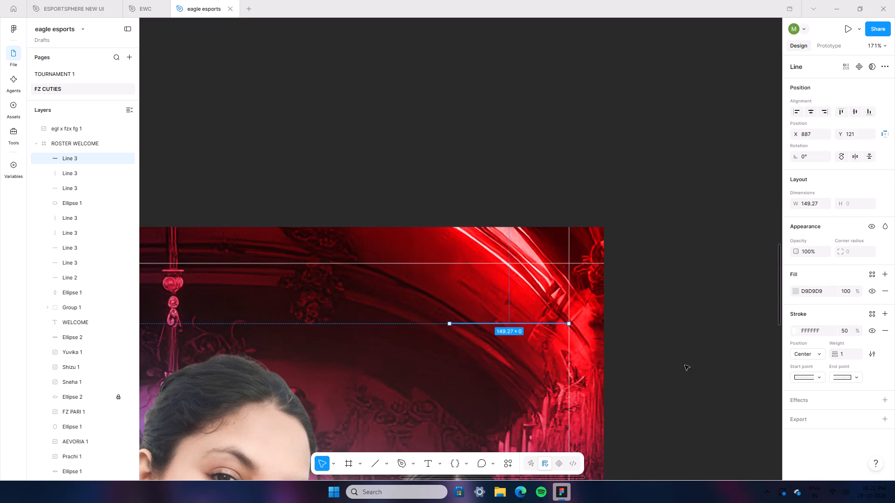
Move the egl x fzx logo image to the empty canvas just above the ROSTER WELCOME frame, at about X -290, Y 1299.
scroll(682, 368, "down", 15)
left_click(717, 347)
scroll(715, 352, "down", 20)
scroll(715, 352, "down", 1)
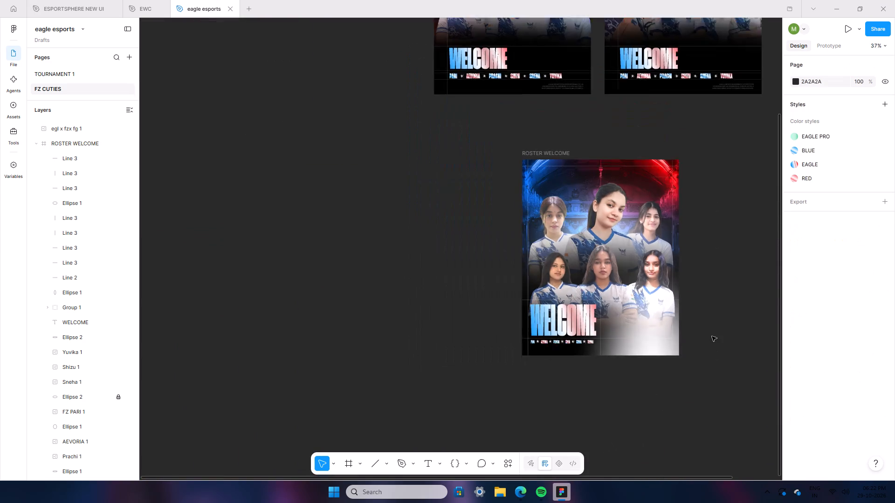
left_click_drag(436, 476, 583, 497)
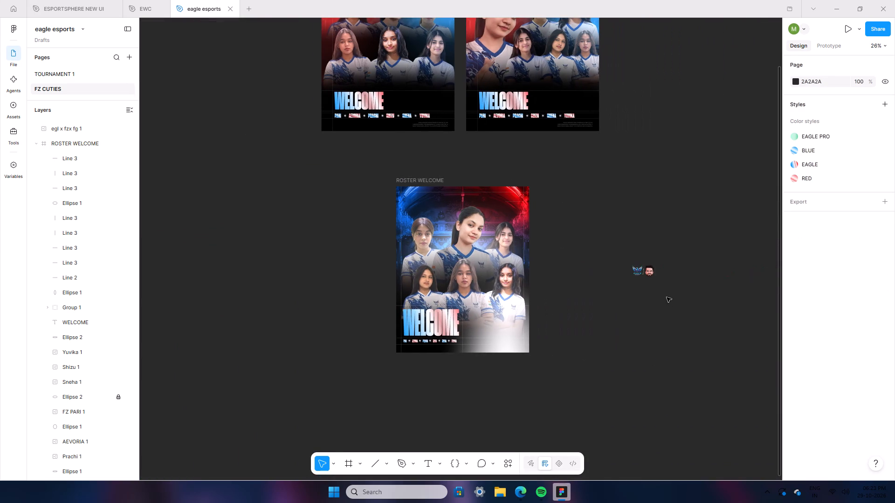
left_click(634, 259)
left_click_drag(646, 278, 496, 135)
left_click_drag(499, 136, 527, 165)
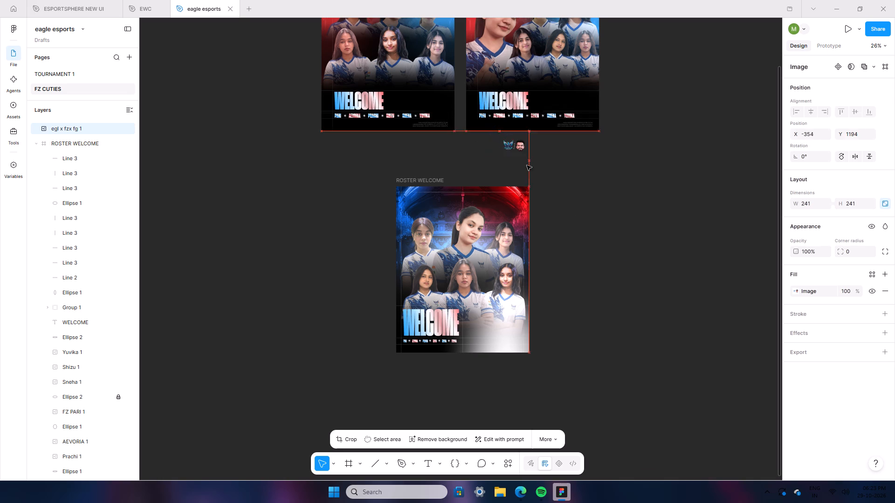
left_click_drag(527, 165, 527, 166)
Move the egl x fzx logo image into the ROSTER WELCOME frame's upper-right corner, at about X 804, Y -5.
left_click(571, 242)
scroll(488, 253, "up", 7, "ctrl")
scroll(564, 284, "up", 7)
scroll(654, 383, "up", 2, "ctrl")
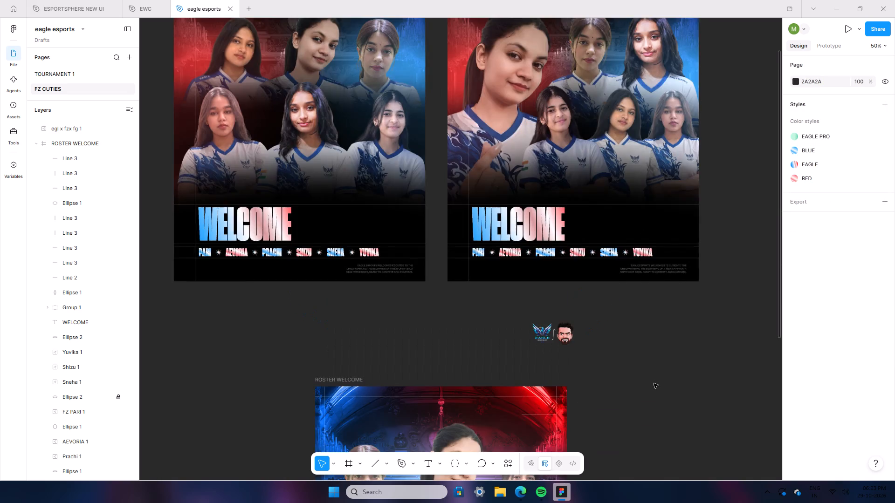
scroll(654, 383, "up", 5, "ctrl")
left_click(464, 273)
scroll(585, 344, "down", 5)
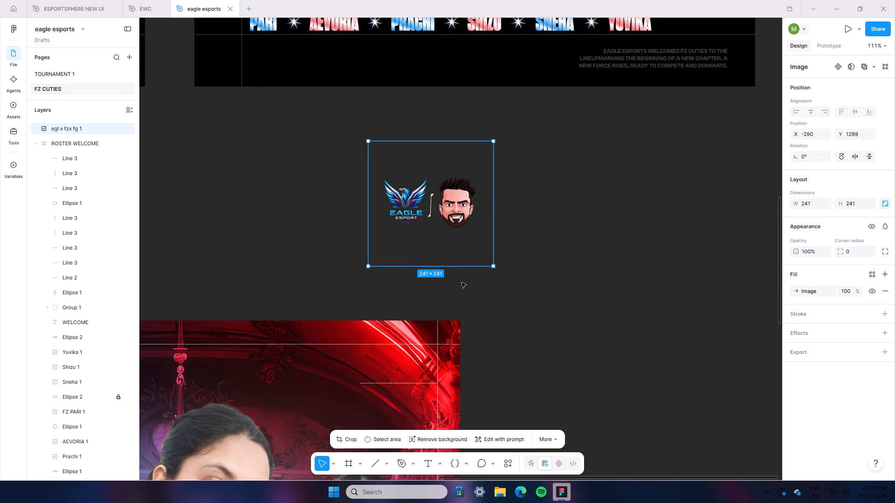
left_click_drag(452, 231, 401, 407)
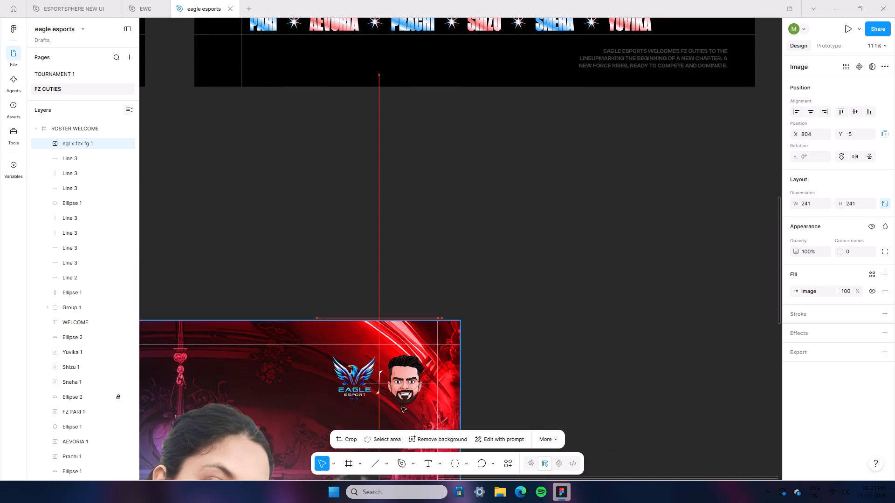
left_click_drag(401, 407, 401, 407)
Reposition the egl x fzx logo image in the poster's upper-right corner to X 795, Y 0.
left_click(512, 399)
left_click_drag(503, 476, 458, 467)
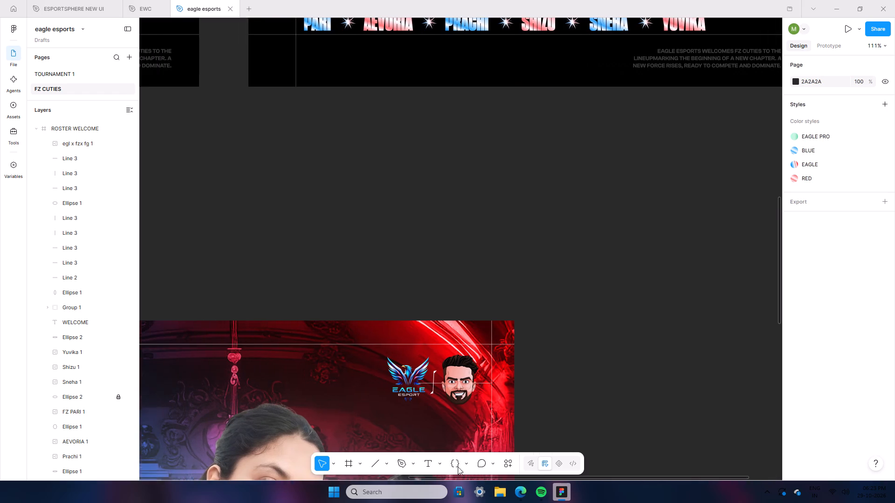
left_click_drag(458, 467, 444, 467)
scroll(539, 372, "down", 5)
left_click(507, 211)
scroll(521, 327, "up", 5)
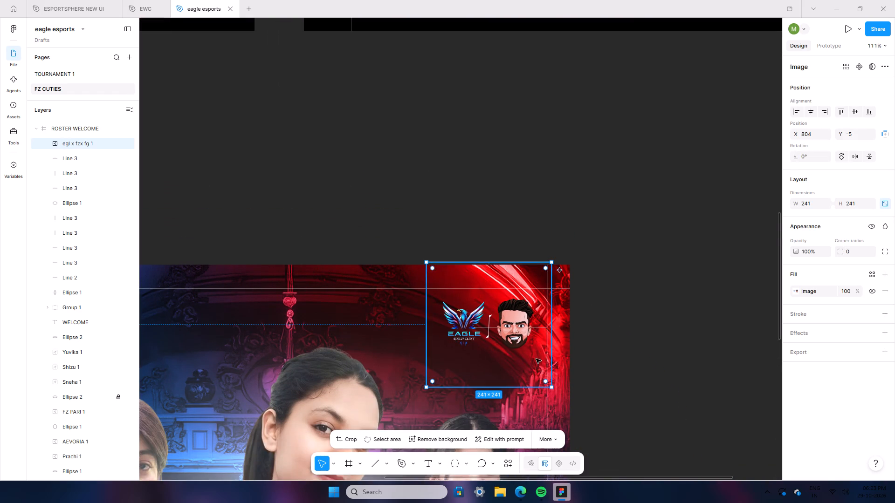
scroll(536, 359, "up", 7, "ctrl")
left_click_drag(519, 346, 509, 347)
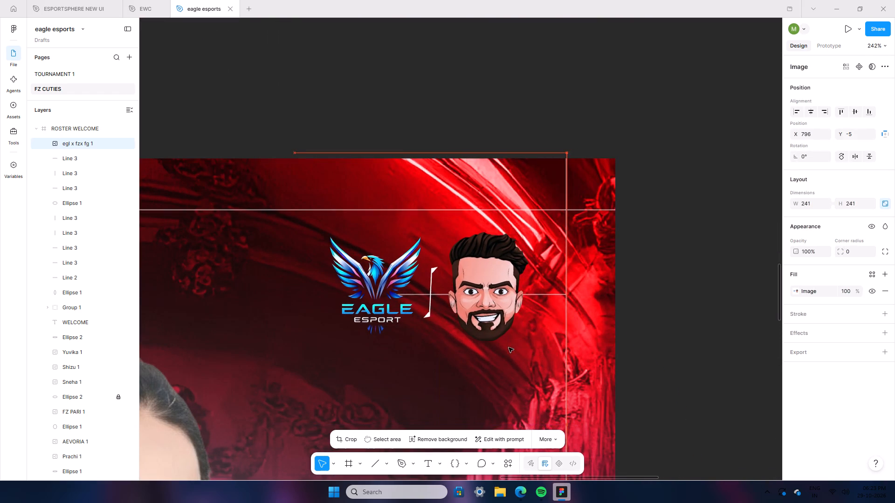
left_click_drag(509, 347, 508, 353)
left_click(629, 353)
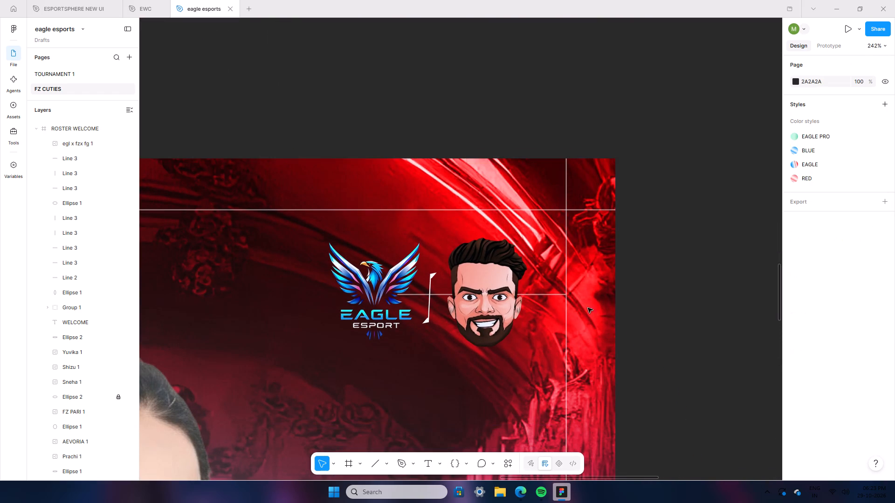
Move the short horizontal line crossing the egl x fzx logo to just below the logo, at about X 888, Y 183.
left_click(514, 319)
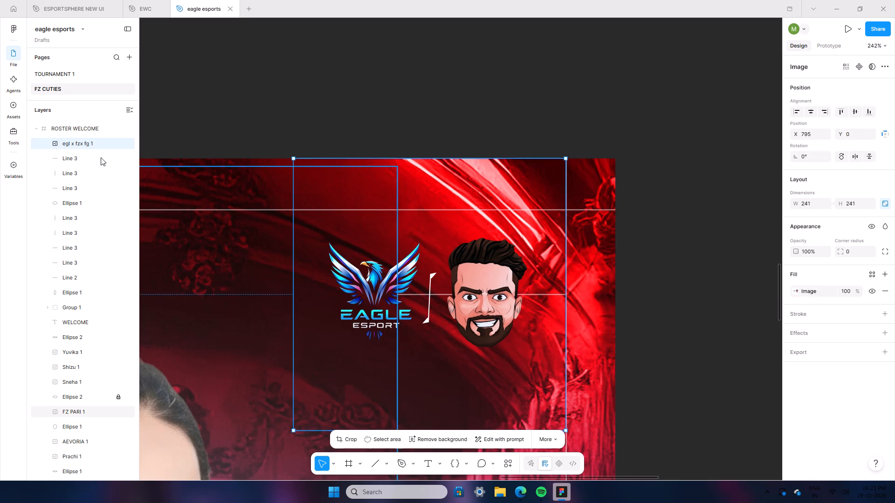
left_click(53, 157)
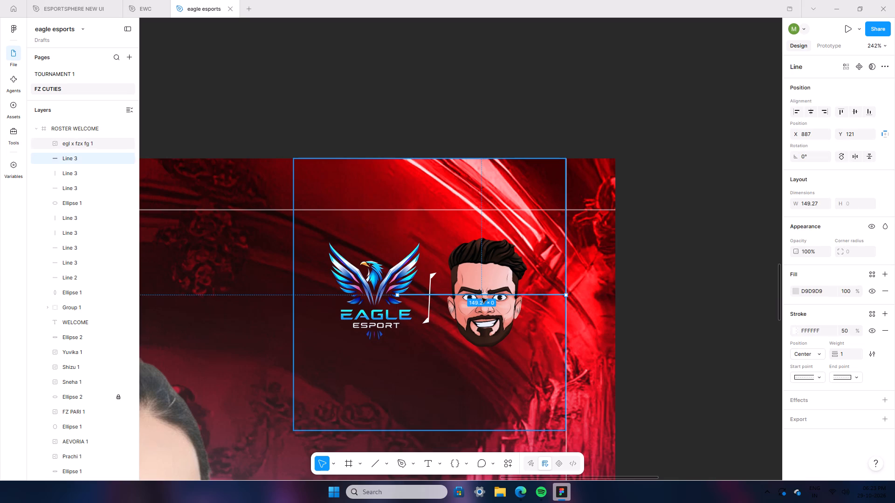
left_click_drag(488, 294, 485, 361)
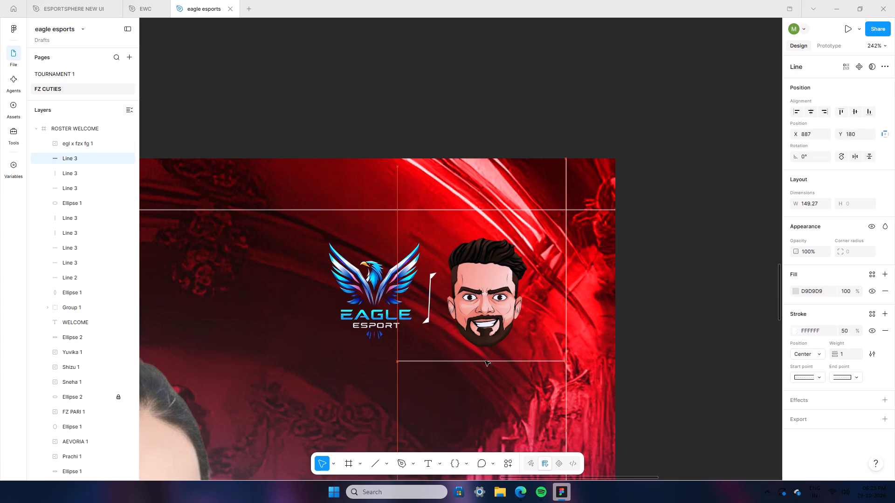
left_click_drag(485, 361, 491, 364)
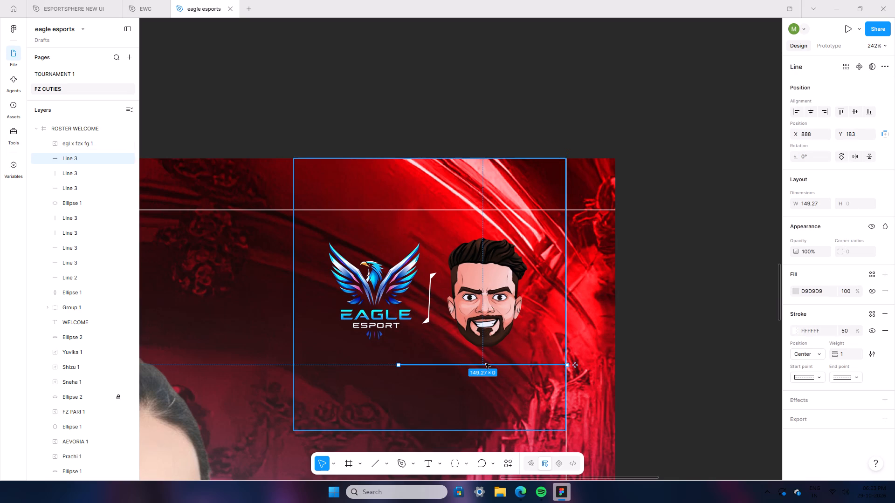
Extend the line's left end beneath the logo to a length of about 227, and set its rotation to 0°.
left_click_drag(399, 367, 310, 363)
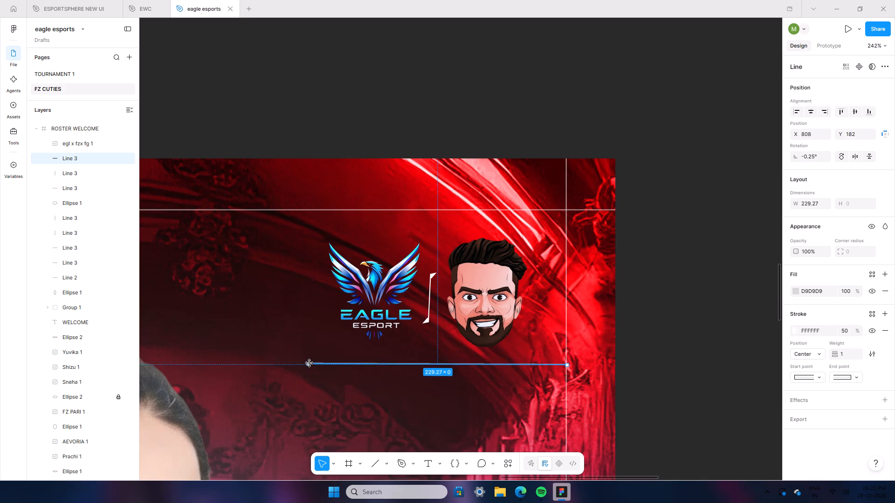
left_click_drag(310, 363, 310, 363)
left_click(818, 154)
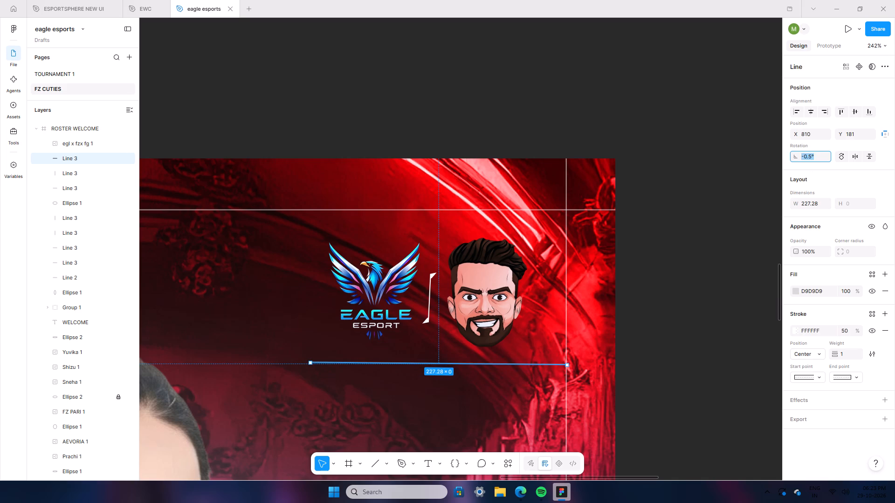
key("0")
left_click(717, 258)
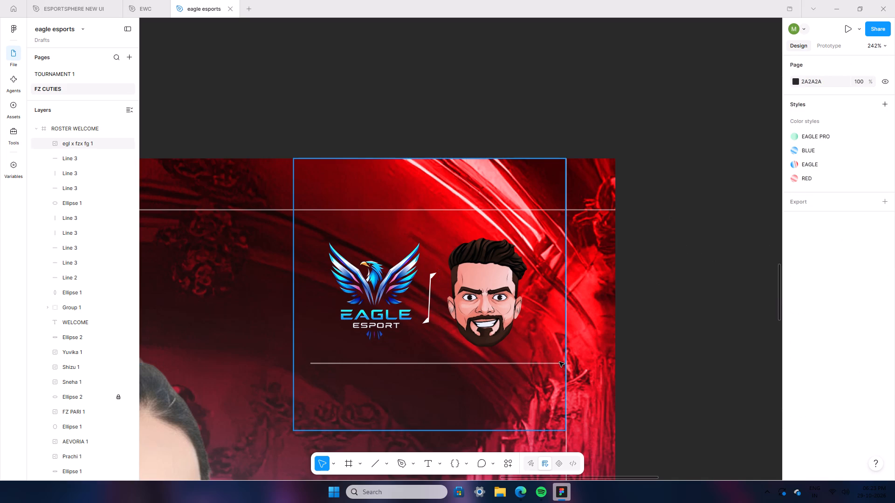
left_click(559, 362)
Copy the line beneath the logo, extend the original slightly further left, and paste the copy on the canvas beside the poster.
left_click(72, 160)
right_click(72, 160)
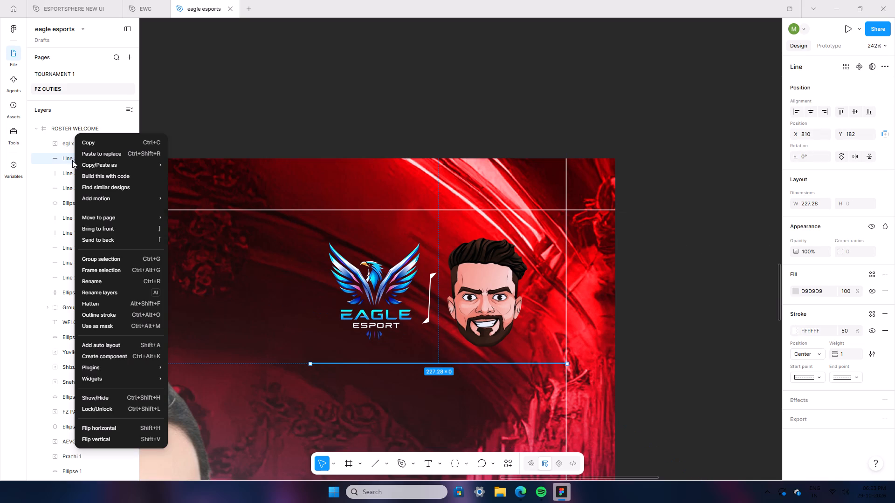
left_click(94, 146)
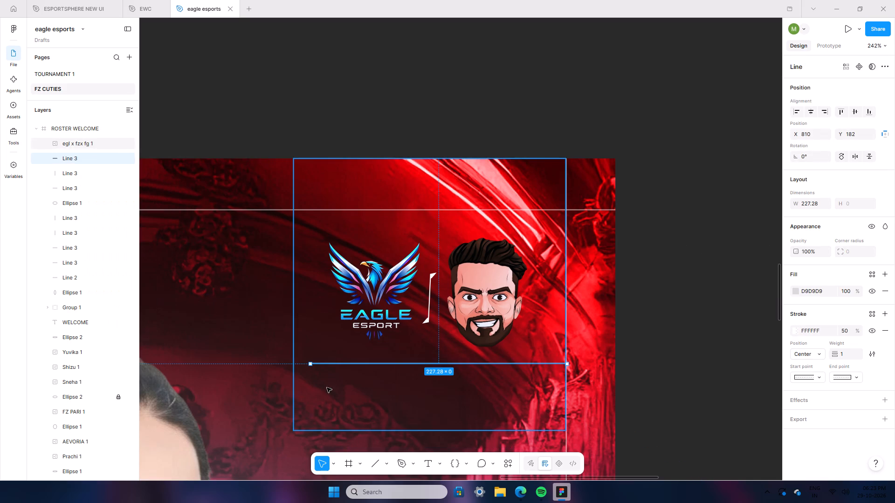
left_click_drag(310, 366, 297, 364)
right_click(658, 316)
left_click(680, 325)
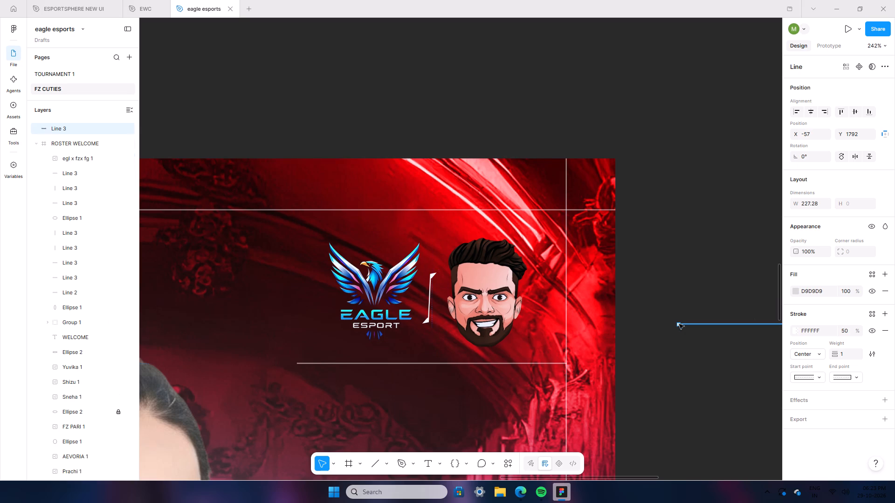
Rotate the pasted line to -90° and place it along the logo's left side, at about X 798, Y 46.
left_click(841, 156)
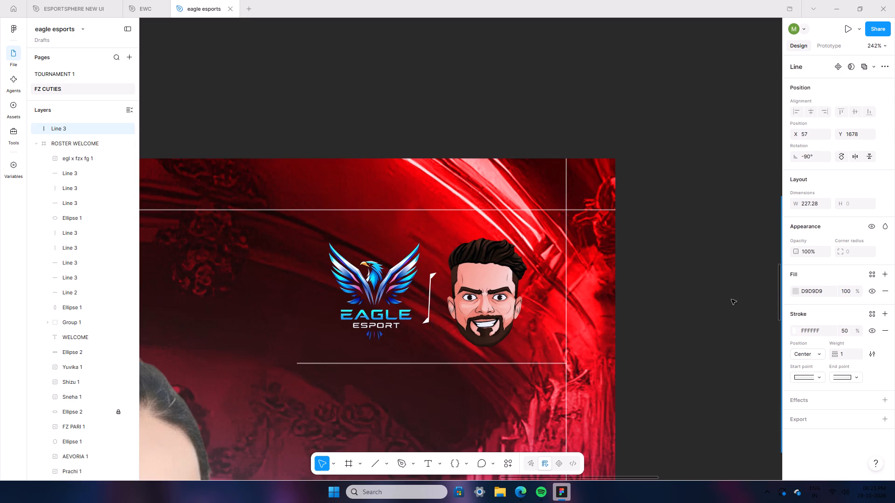
left_click_drag(609, 486, 625, 501)
left_click_drag(612, 479, 641, 483)
left_click_drag(688, 396, 532, 418)
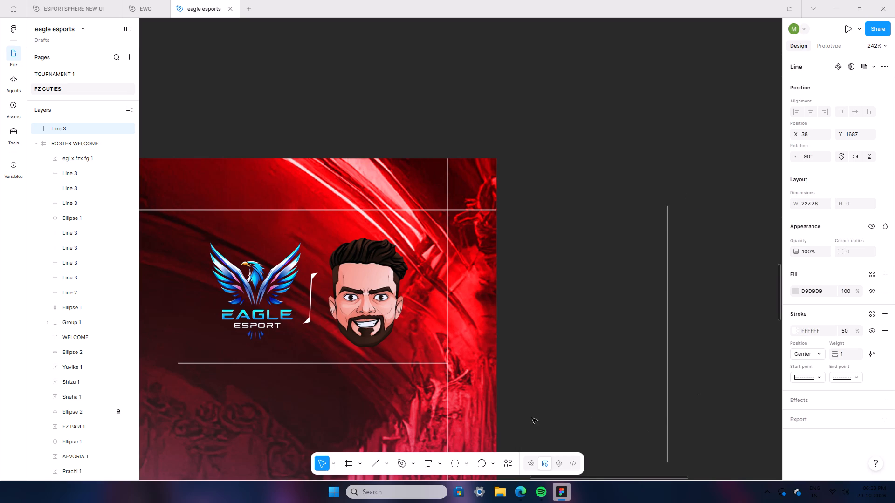
left_click_drag(532, 418, 176, 408)
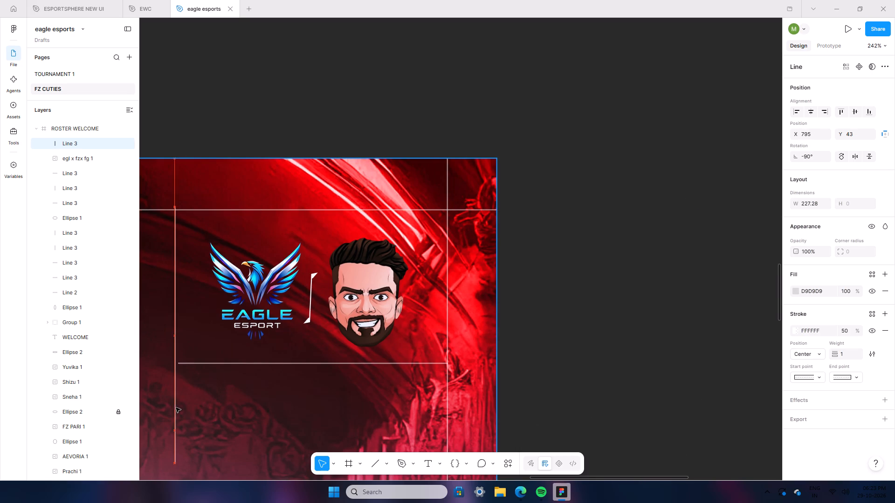
left_click_drag(176, 408, 179, 412)
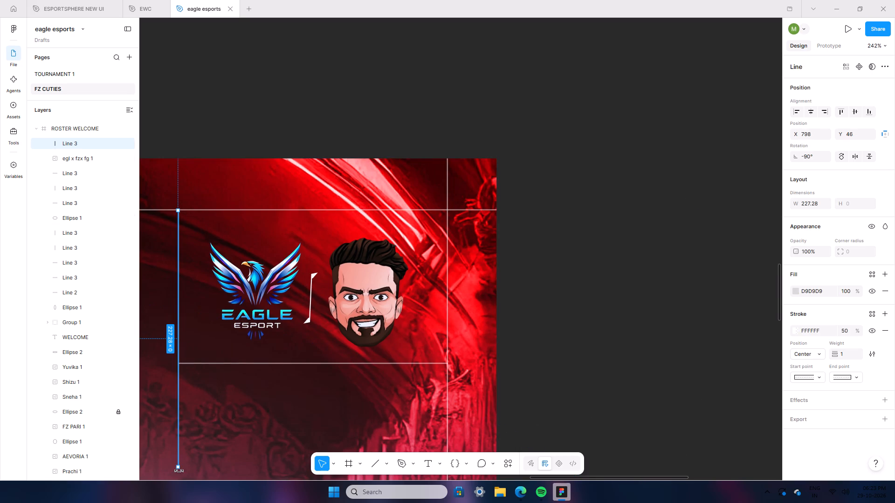
Shorten the vertical line beside the logo so its lower end meets the horizontal line beneath the logo.
left_click_drag(177, 469, 179, 387)
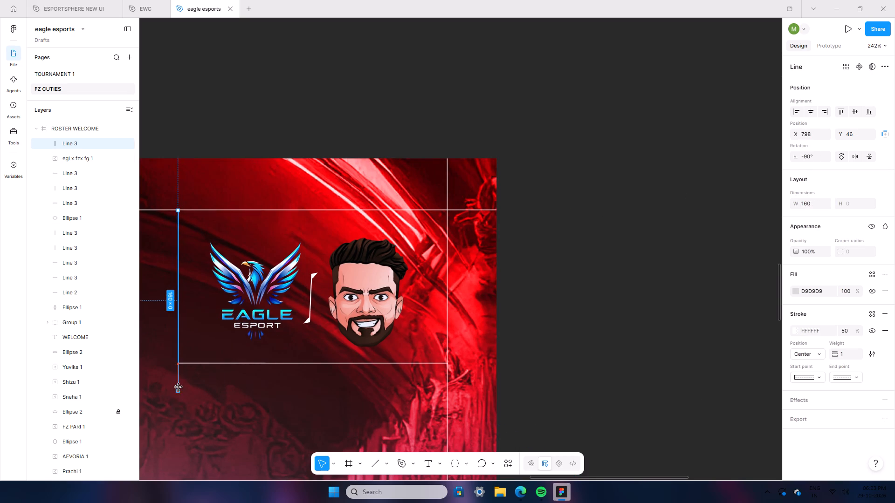
left_click_drag(179, 387, 179, 365)
left_click(486, 370)
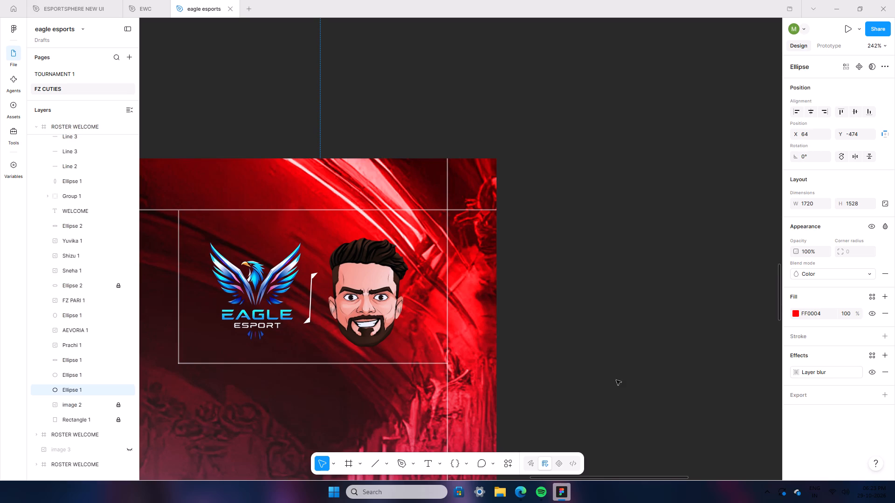
left_click(614, 383)
Hide the white glow ellipse (Ellipse 1) in the poster's lower-right corner.
scroll(614, 383, "down", 20, "ctrl")
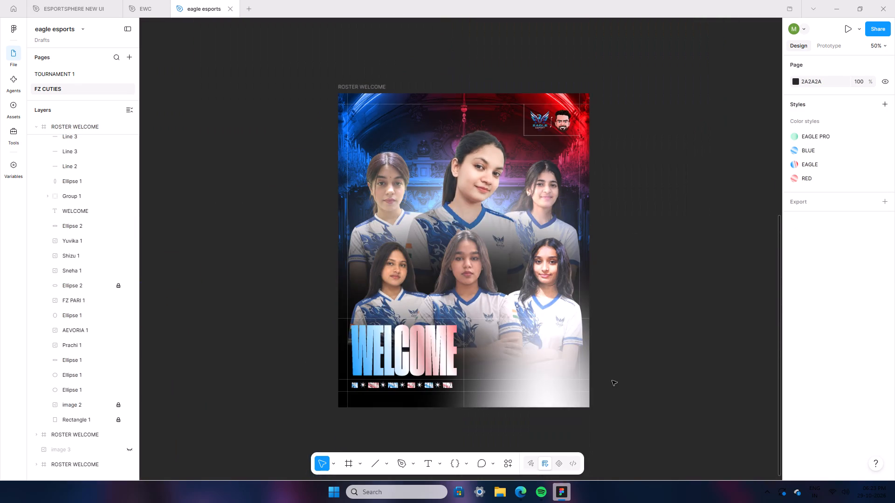
scroll(613, 378, "down", 3)
scroll(608, 429, "down", 3)
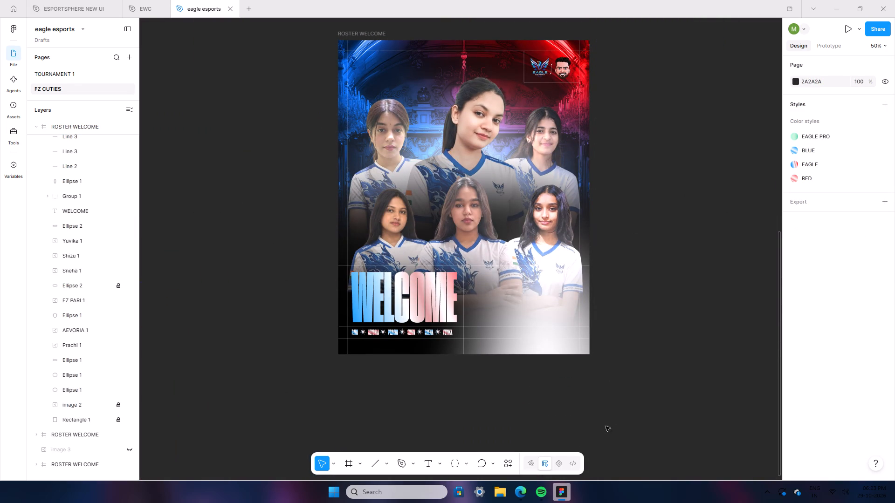
left_click(534, 338)
left_click(550, 344)
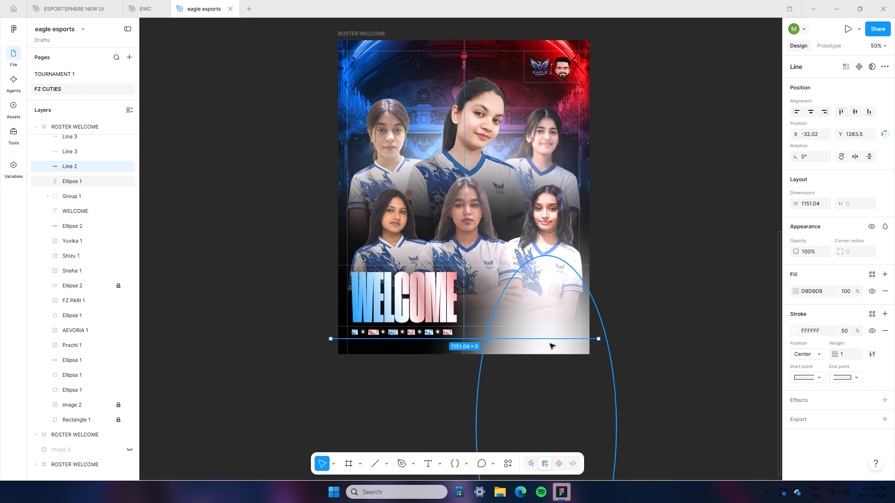
left_click(130, 180)
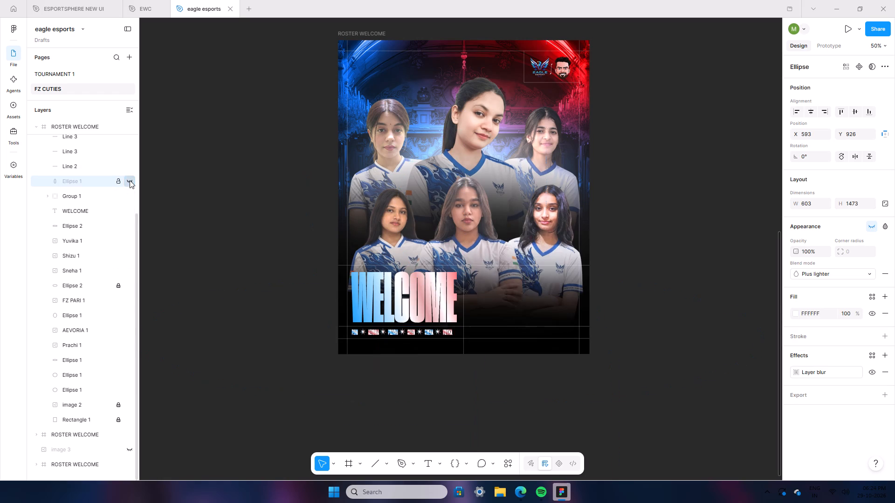
left_click(435, 186)
left_click(715, 309)
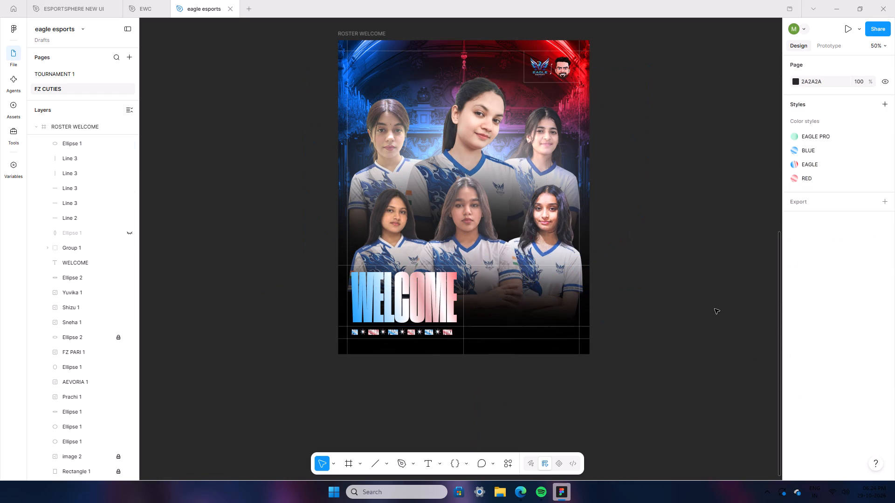
Copy the EAGLE ESPORTS WELCOMES FZ CUTIES paragraph from the upper-right poster and paste it on the canvas below the lower poster.
scroll(647, 269, "up", 11)
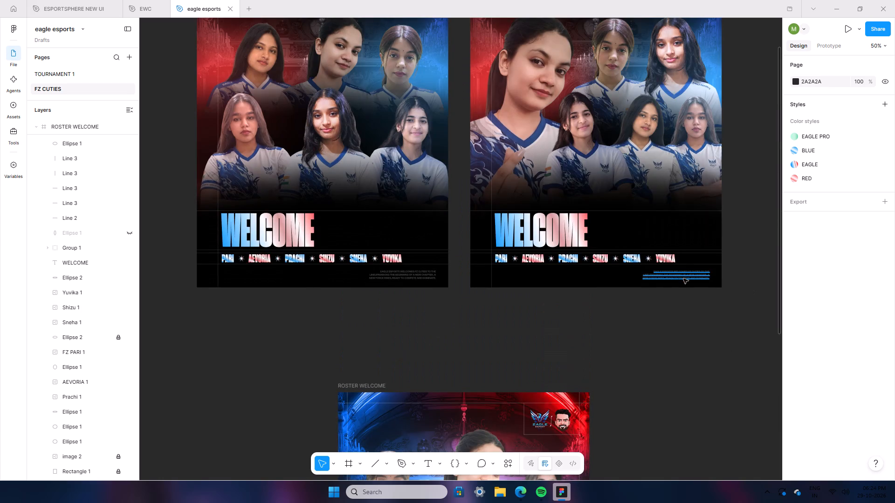
left_click(679, 278)
right_click(679, 278)
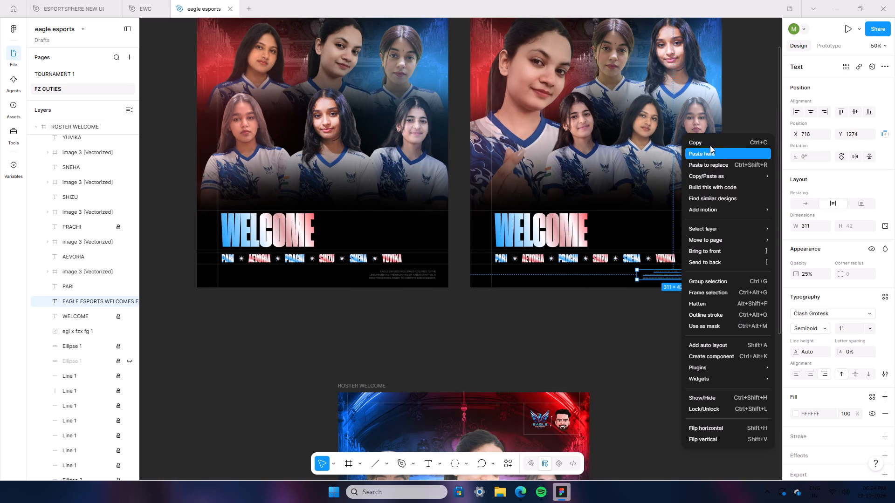
left_click(709, 145)
scroll(694, 338, "down", 20)
scroll(694, 338, "down", 8)
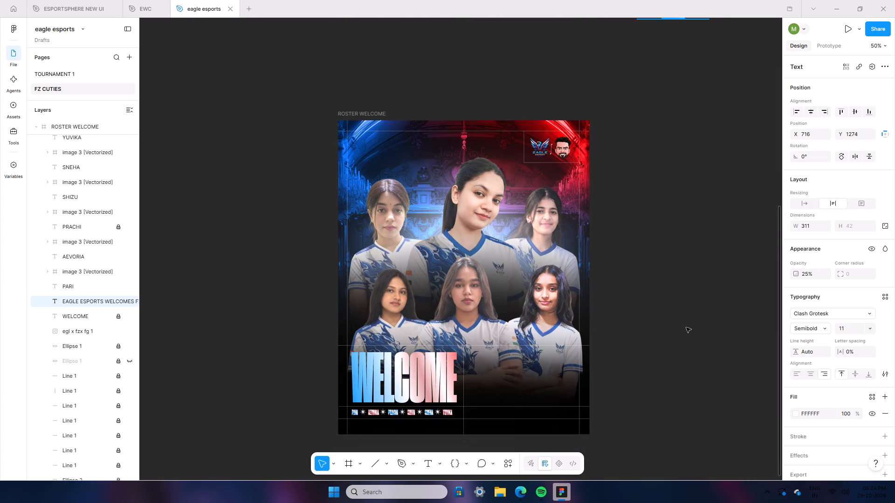
left_click(591, 369)
scroll(516, 390, "up", 6, "ctrl")
right_click_drag(501, 268, 535, 321)
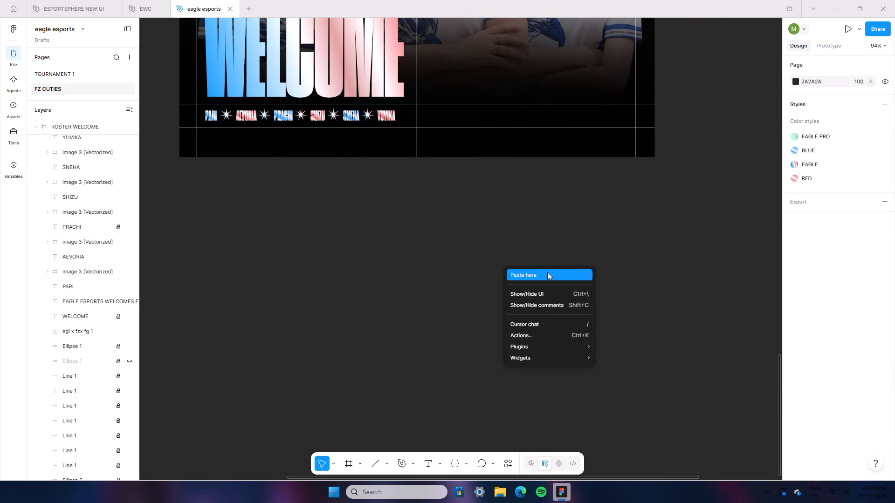
left_click(547, 272)
Move the pasted paragraph into the lower-right area of the poster, just above the upper divider line of the names row.
left_click_drag(644, 332, 601, 77)
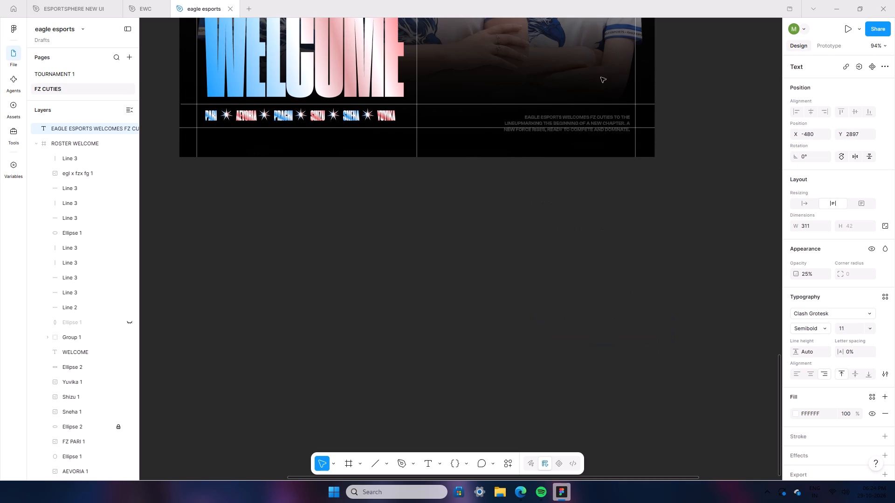
left_click_drag(601, 77, 599, 79)
left_click_drag(599, 81, 596, 87)
left_click(620, 255)
Copy the star between SNEHA and YUVIKA in the names row and paste it on the canvas below the poster.
scroll(417, 352, "up", 3)
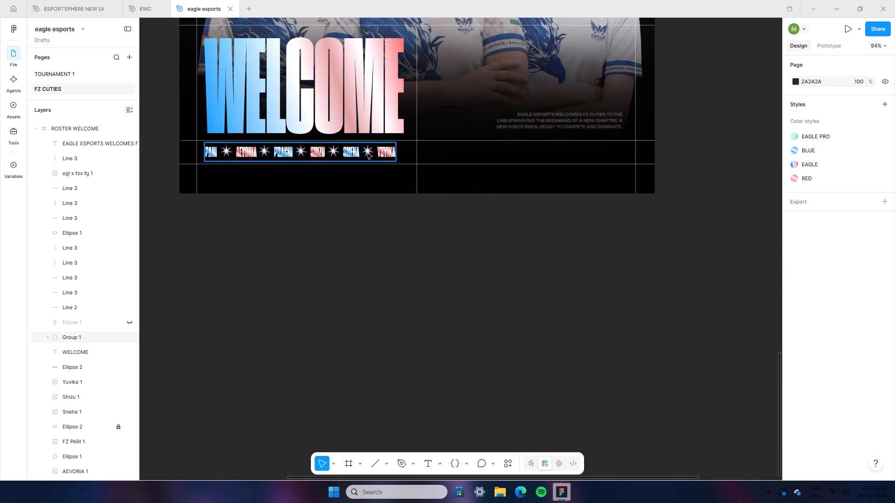
double_click(367, 154)
right_click(367, 154)
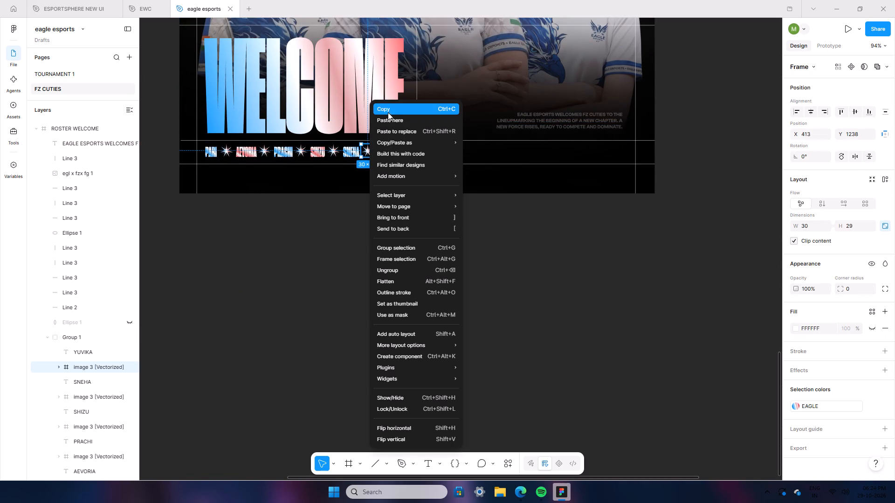
left_click(388, 112)
right_click(501, 257)
left_click(526, 267)
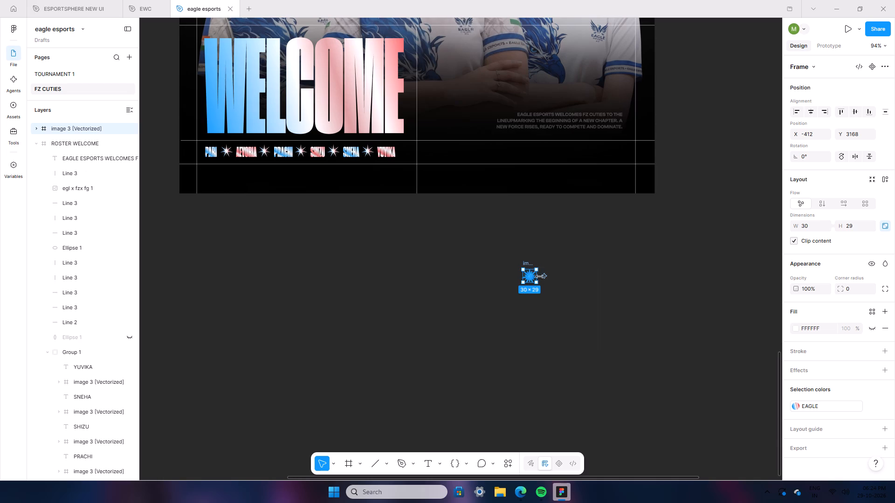
Move the pasted star into the poster's upper-left corner, outside the border lines, at X 4, Y 7.
left_click_drag(528, 279, 470, 123)
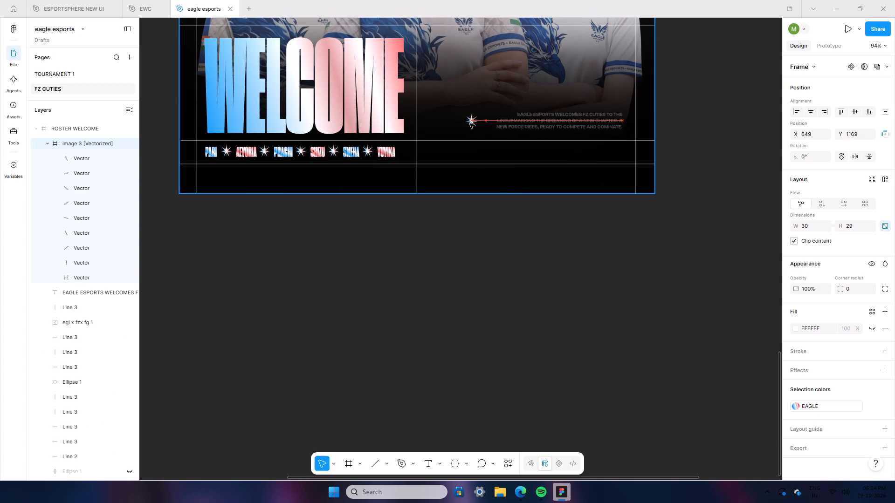
left_click_drag(470, 123, 478, 0)
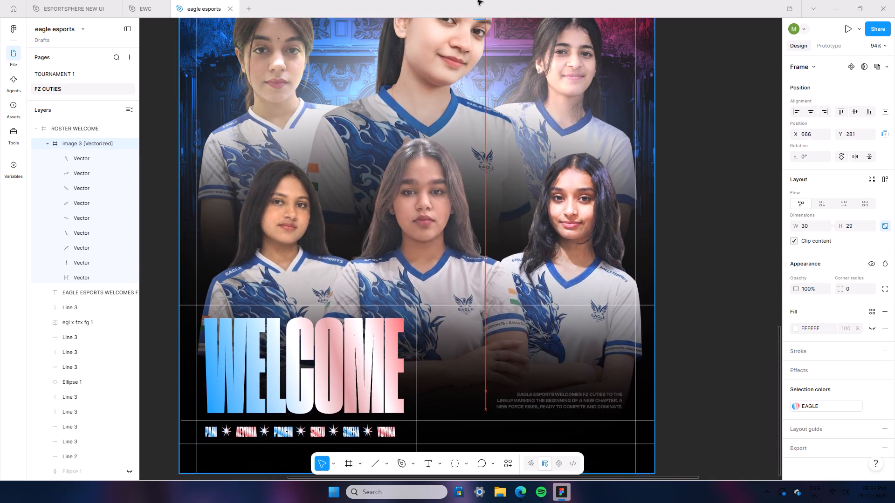
left_click_drag(478, 0, 509, 265)
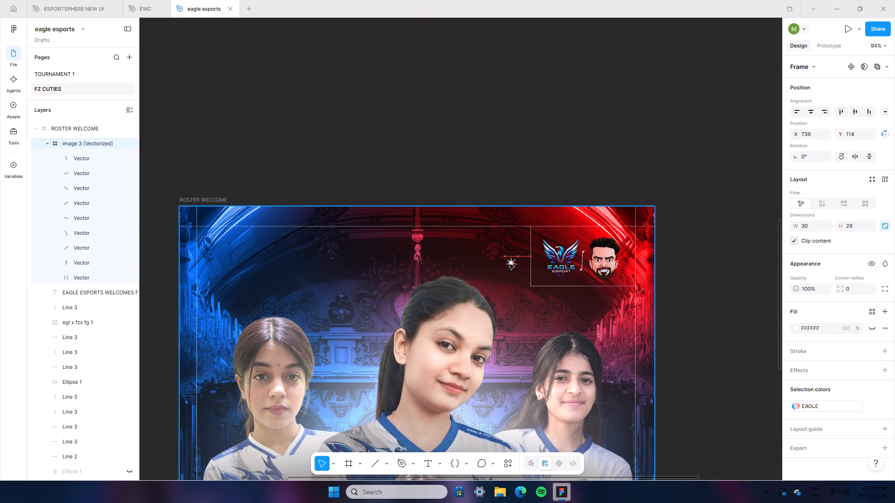
left_click_drag(509, 265, 203, 224)
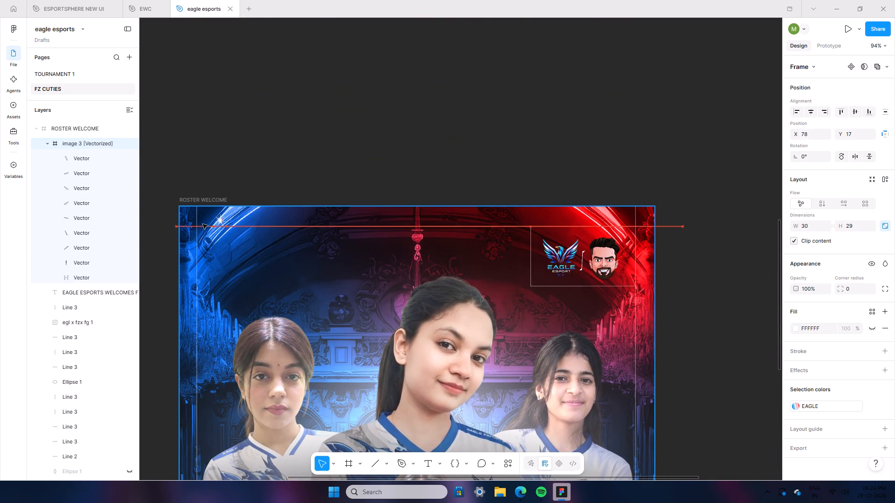
left_click_drag(203, 224, 186, 221)
key("Right")
key("Right")
key("Right")
key("Right")
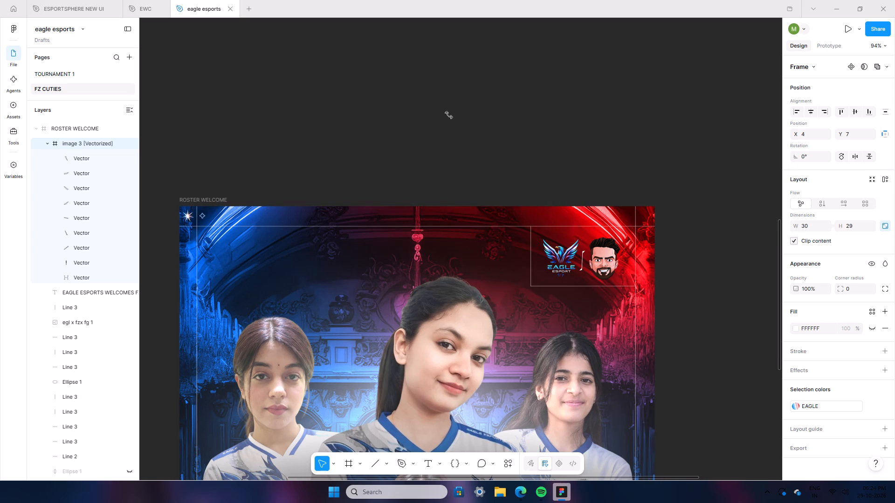
Paste another copy of the star and place it at the poster's right edge, outside the vertical border line, level with the names row.
left_click(604, 70)
scroll(652, 110, "down", 20)
scroll(652, 110, "down", 7)
scroll(698, 258, "up", 4)
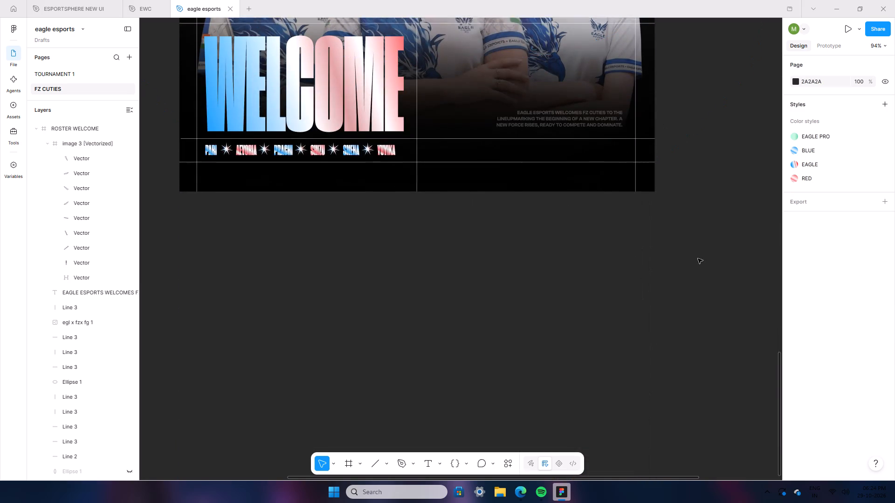
scroll(698, 258, "up", 4)
scroll(603, 238, "up", 6)
right_click_drag(644, 222, 640, 217)
left_click(674, 221)
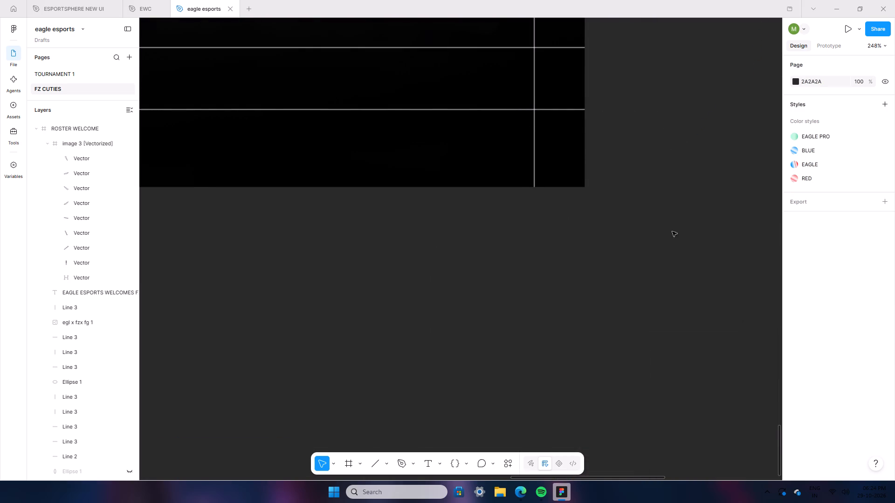
right_click(643, 220)
left_click(650, 224)
left_click_drag(674, 243, 560, 90)
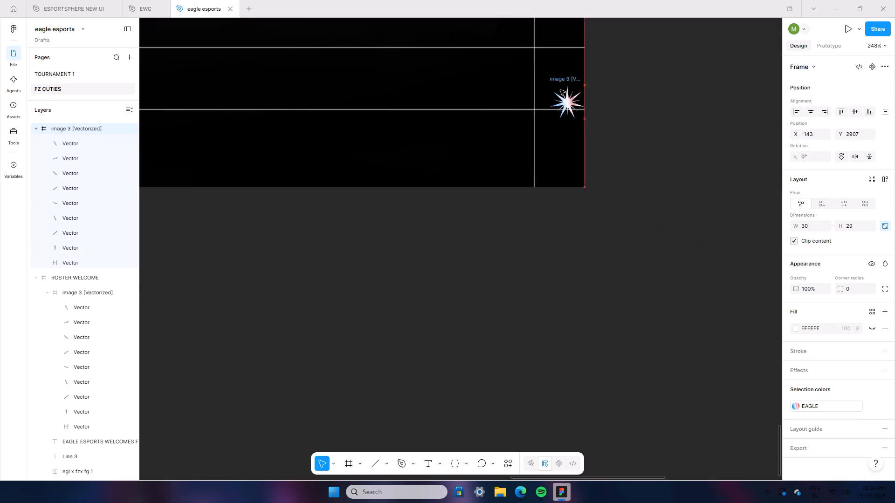
left_click_drag(560, 90, 558, 79)
left_click(598, 279)
Capture a rectangular screen snip of the whole lower ROSTER WELCOME poster with the Snipping Tool.
scroll(570, 310, "down", 15, "ctrl")
scroll(475, 362, "down", 7, "ctrl")
scroll(296, 394, "down", 3)
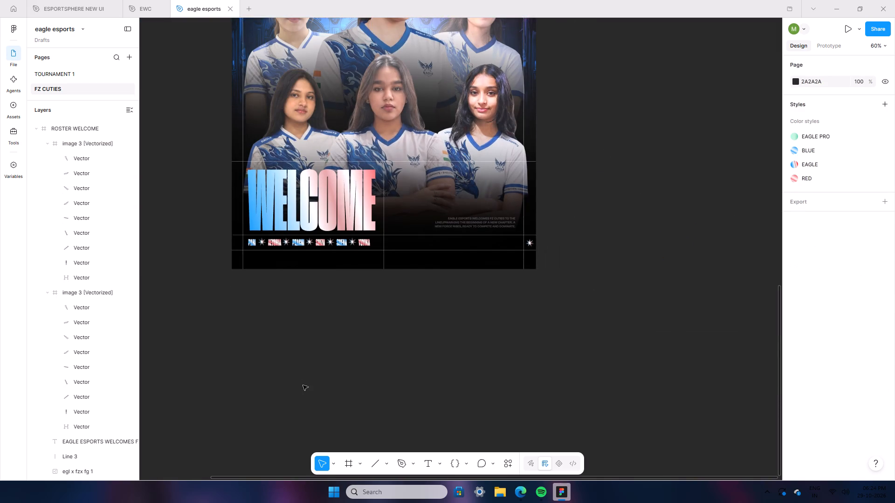
scroll(303, 381, "down", 6, "ctrl")
scroll(311, 386, "up", 1, "ctrl")
key("Print")
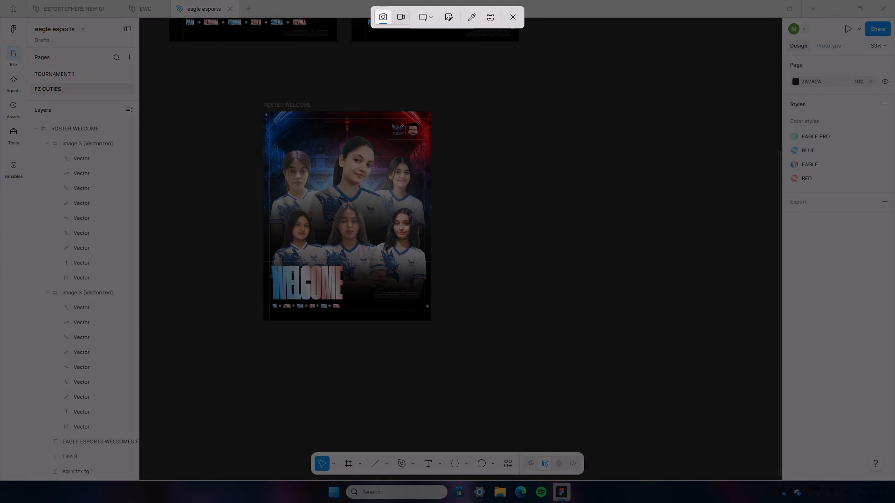
left_click_drag(249, 93, 422, 326)
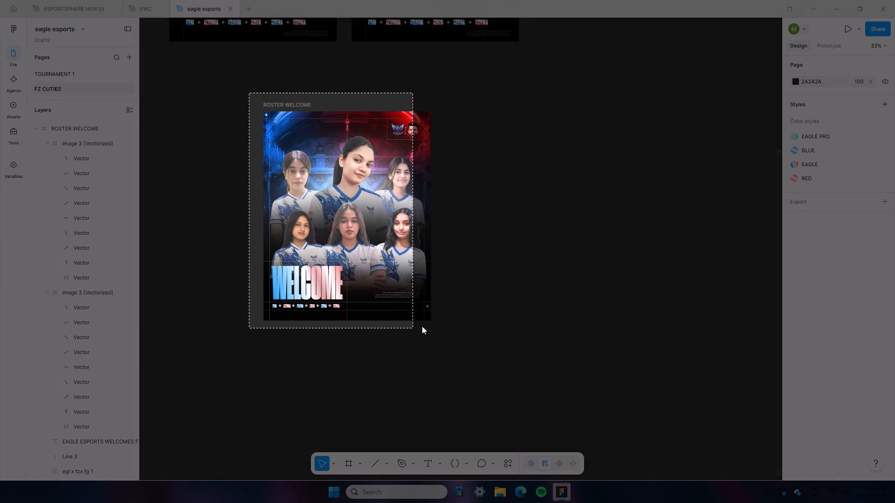
left_click_drag(422, 326, 440, 327)
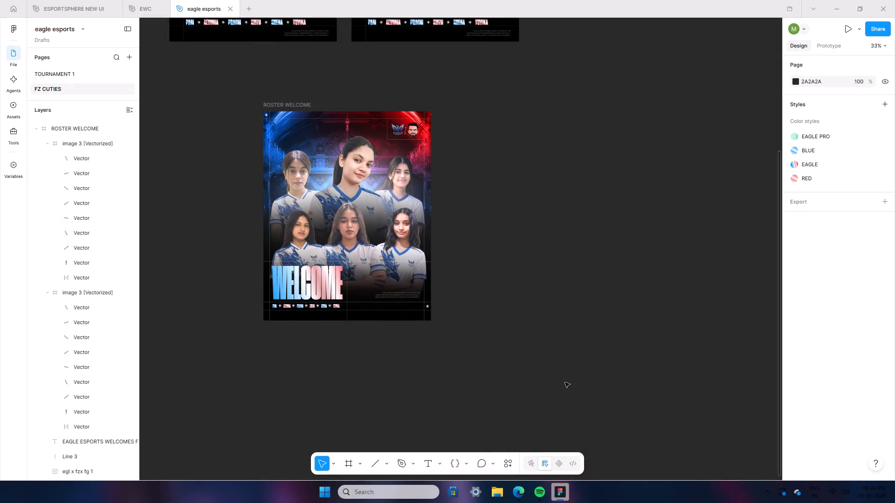
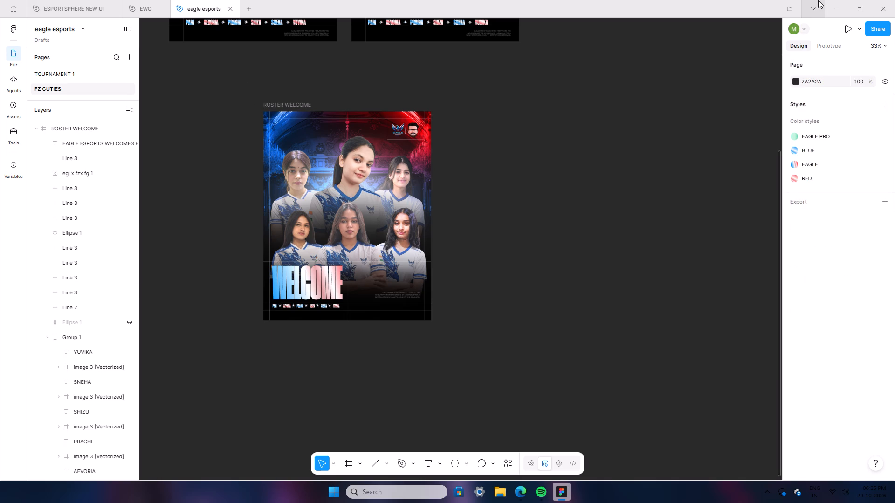
Minimize the Figma window to reach the desktop.
left_click(830, 6)
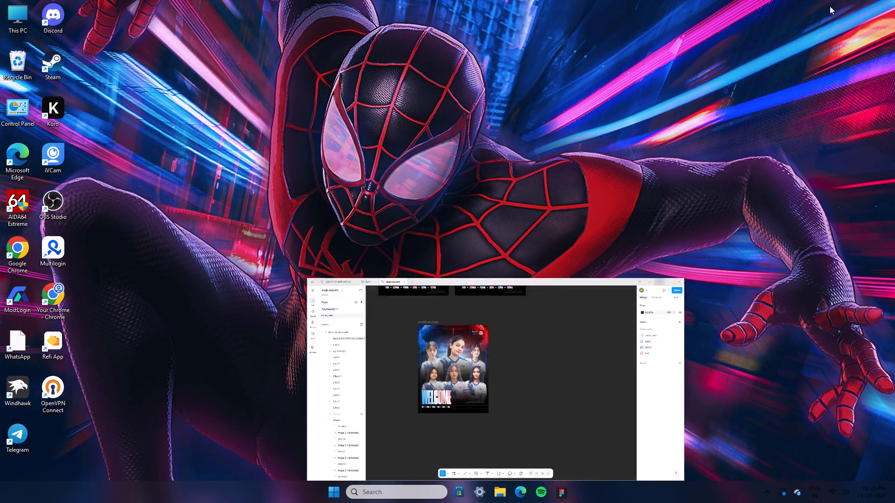
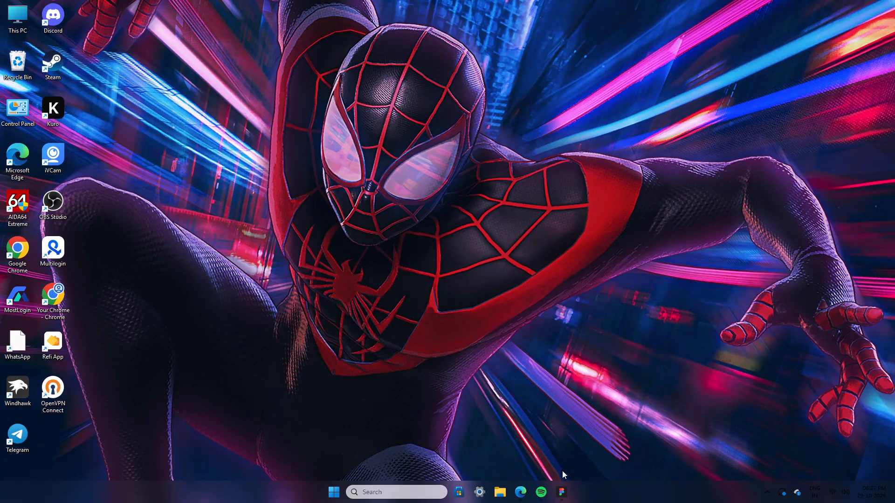
Switch back to Figma, duplicate the ROSTER WELCOME poster frame with the WELCOME title, and align the copy beside the original.
left_click(566, 483)
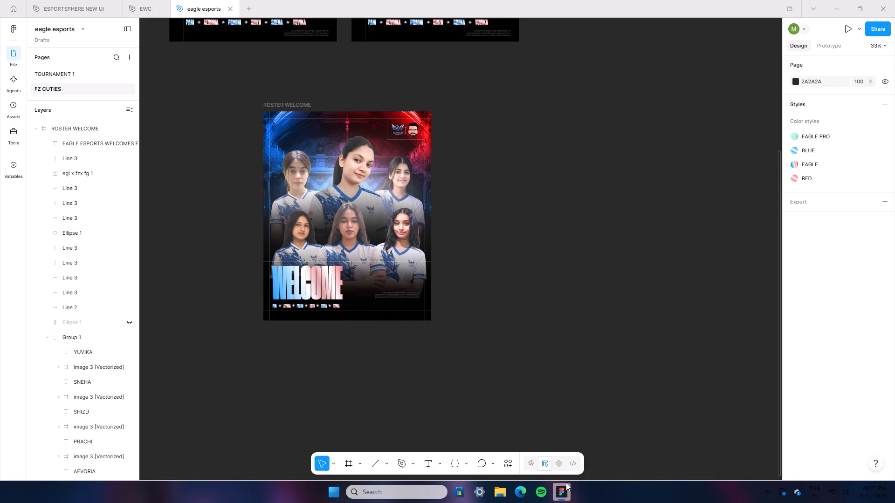
left_click_drag(256, 92, 345, 288)
left_click_drag(345, 288, 452, 359)
right_click(406, 276)
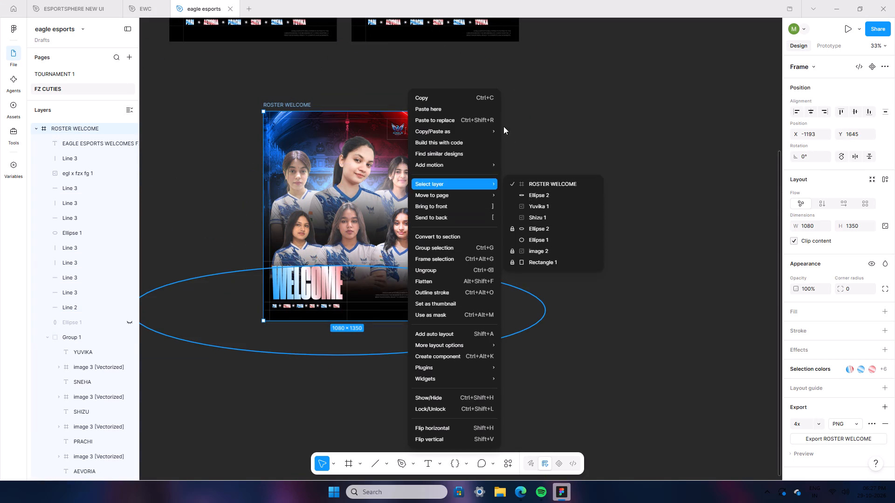
left_click(445, 95)
scroll(596, 280, "down", 13)
right_click(452, 246)
left_click(486, 253)
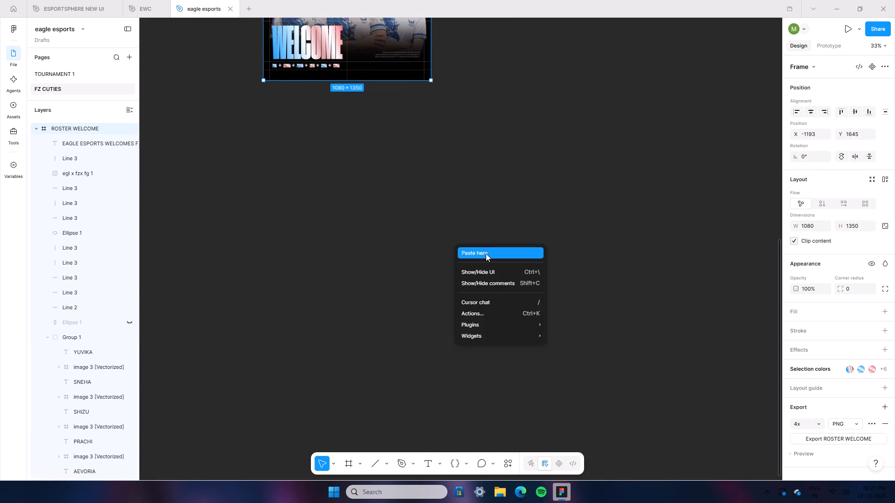
left_click_drag(485, 237, 524, 63)
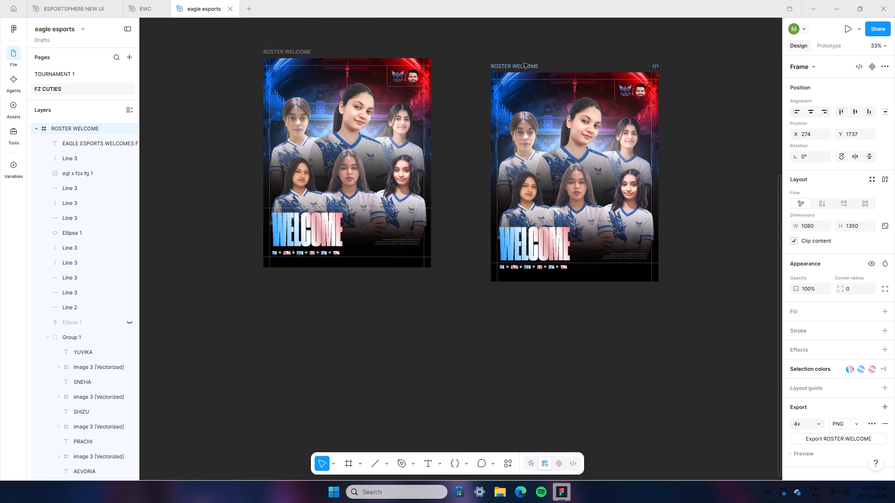
left_click_drag(524, 63, 503, 47)
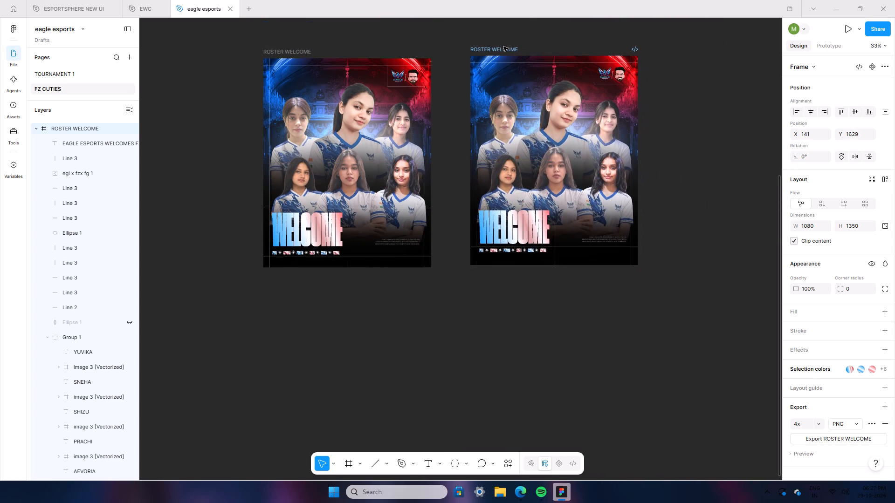
left_click_drag(503, 47, 500, 48)
left_click(703, 232)
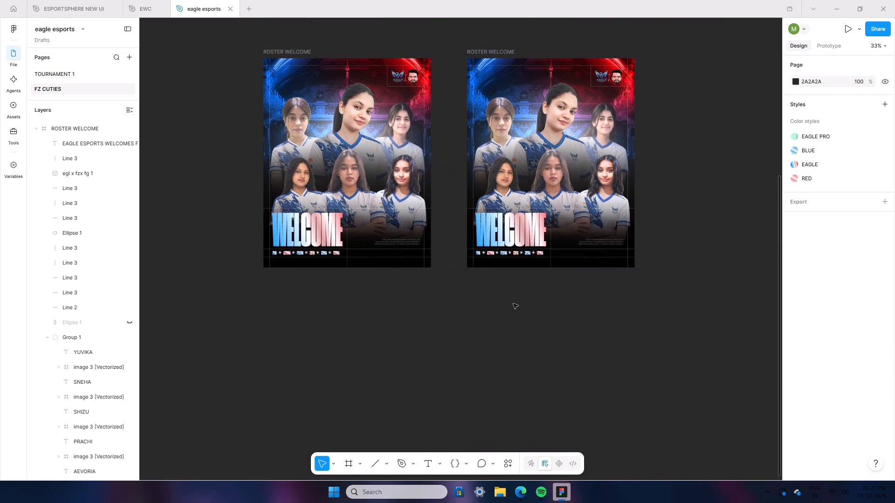
Set the fill of the original poster's bottom background layer, Rectangle 1, to white FFFFFF.
scroll(75, 433, "down", 20)
scroll(76, 418, "down", 4)
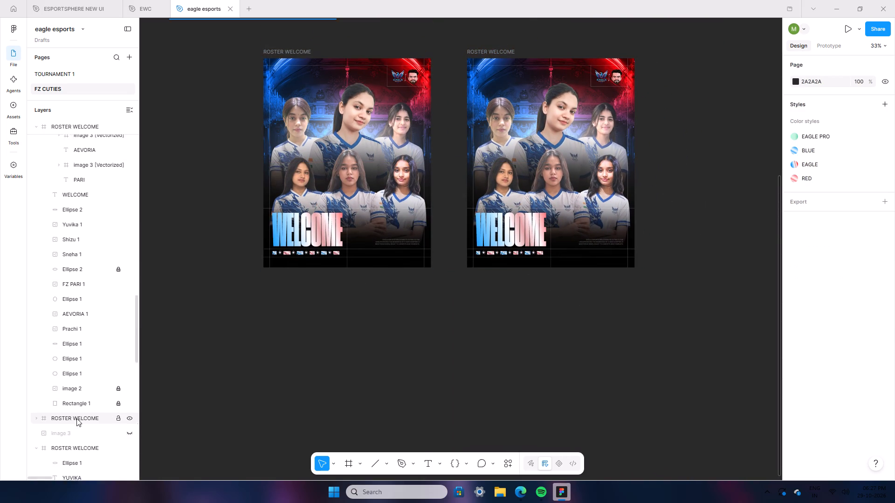
scroll(51, 237, "up", 2, "ctrl")
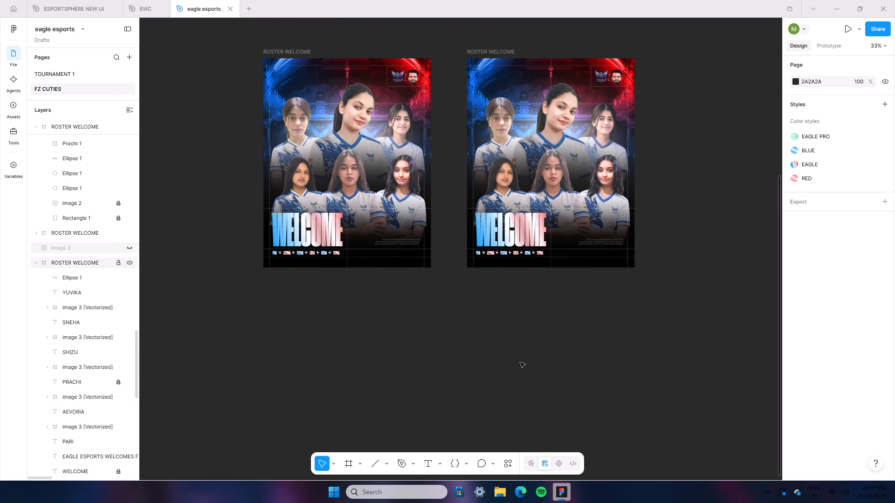
left_click(579, 380)
scroll(579, 380, "down", 6)
scroll(372, 373, "up", 1, "ctrl")
scroll(552, 332, "up", 4)
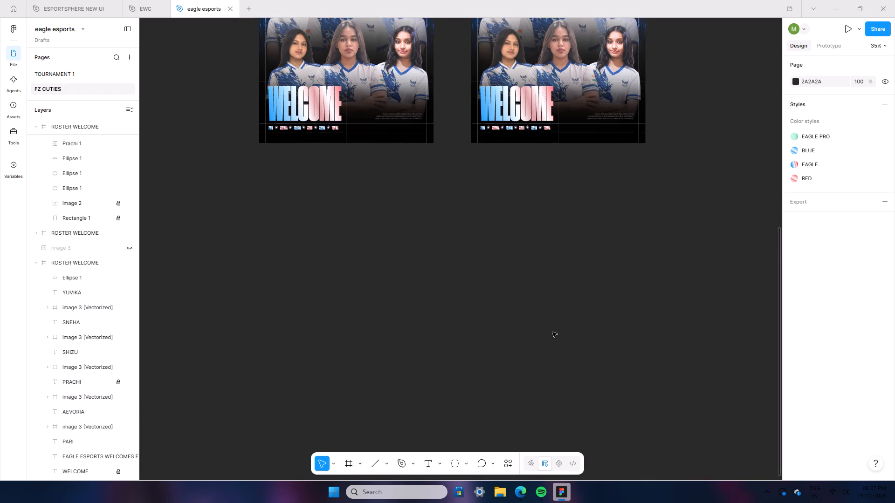
scroll(547, 336, "down", 2)
scroll(546, 339, "up", 2, "ctrl")
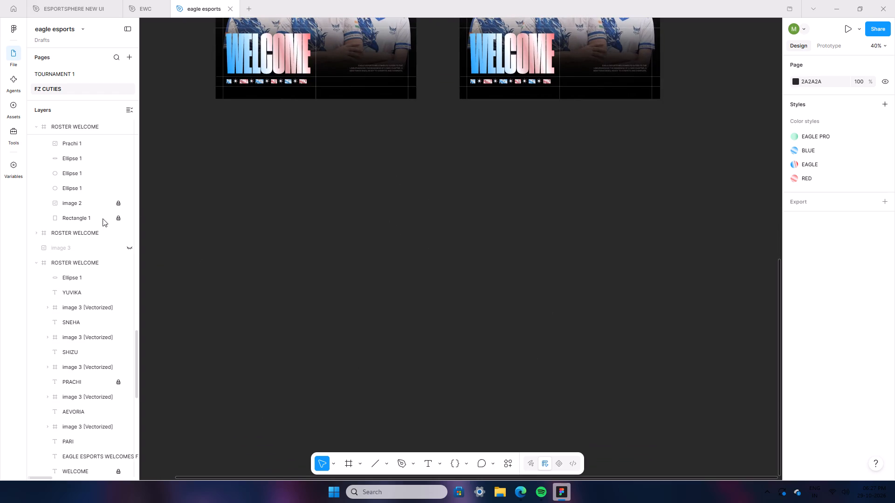
left_click(76, 216)
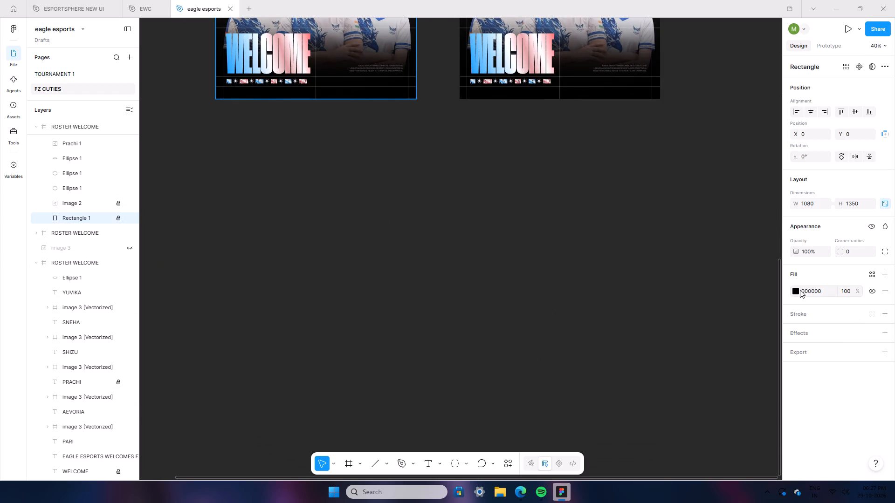
left_click(797, 288)
left_click_drag(675, 296, 674, 253)
left_click_drag(687, 249, 686, 248)
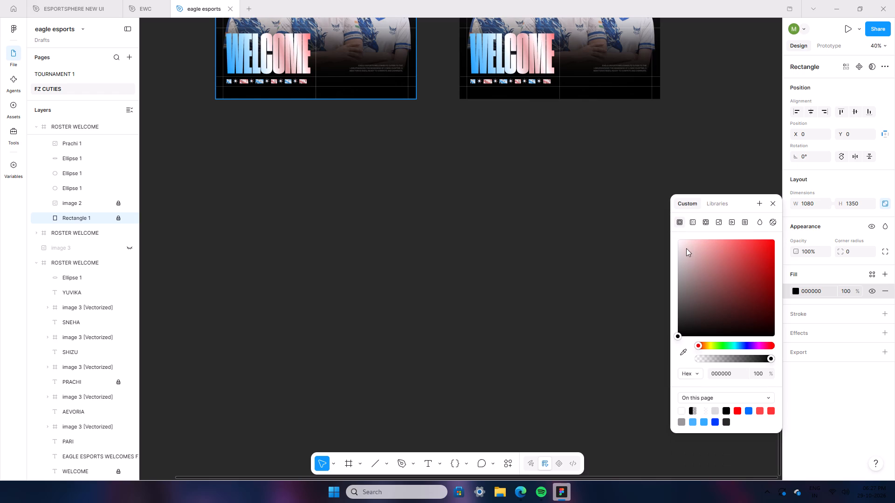
left_click_drag(686, 248, 664, 186)
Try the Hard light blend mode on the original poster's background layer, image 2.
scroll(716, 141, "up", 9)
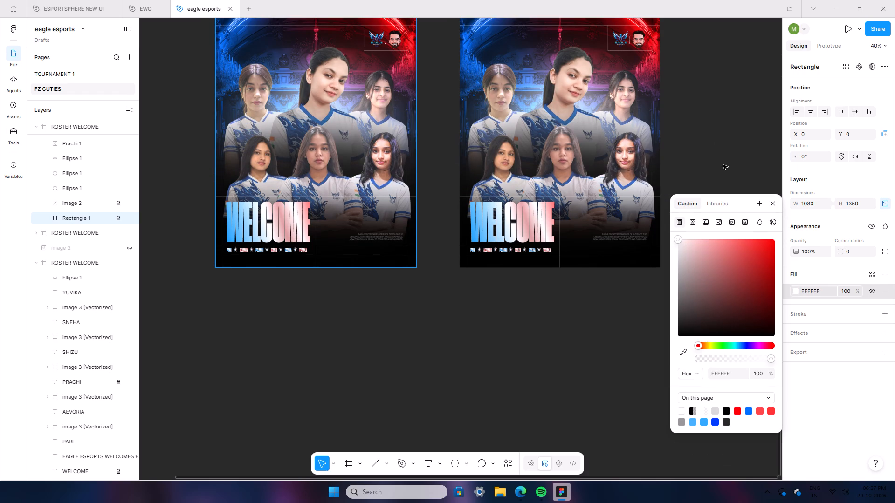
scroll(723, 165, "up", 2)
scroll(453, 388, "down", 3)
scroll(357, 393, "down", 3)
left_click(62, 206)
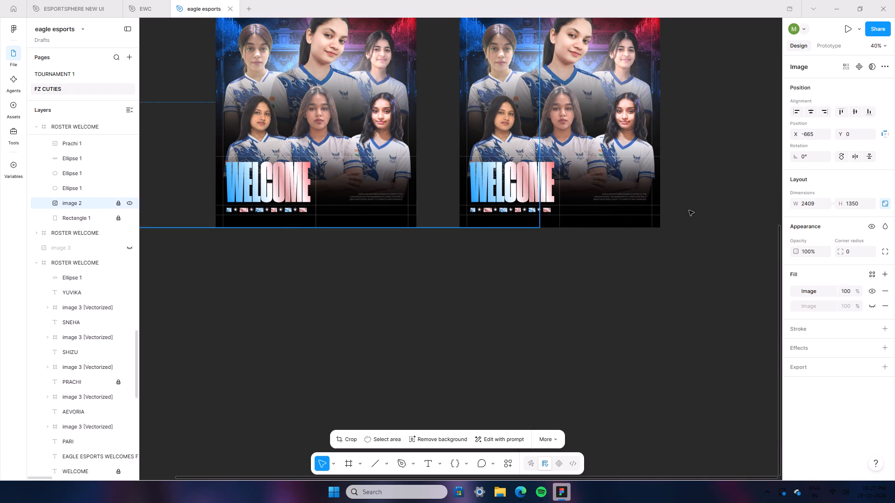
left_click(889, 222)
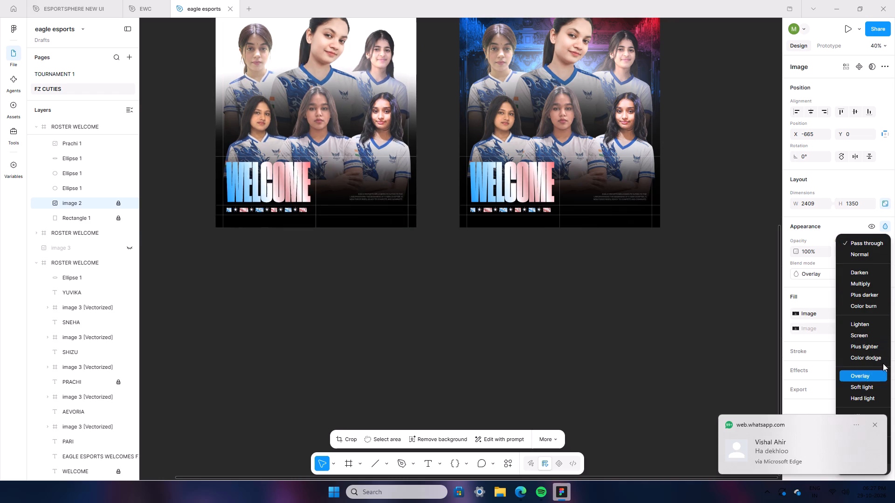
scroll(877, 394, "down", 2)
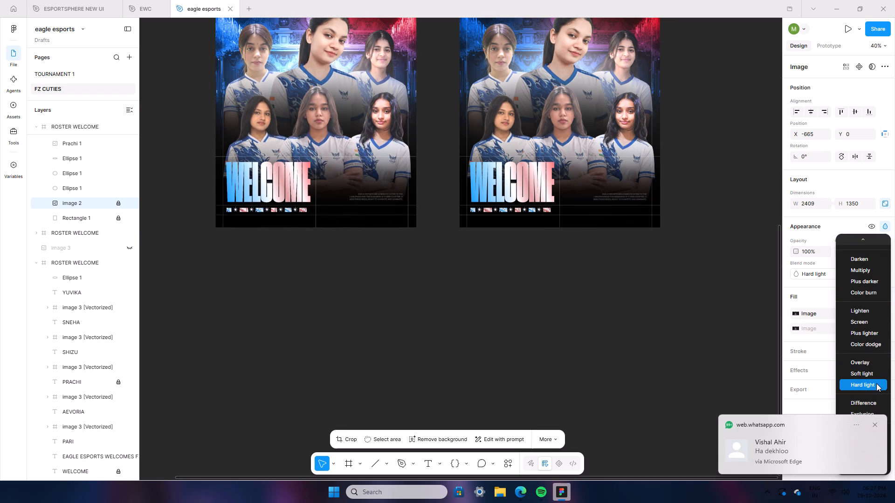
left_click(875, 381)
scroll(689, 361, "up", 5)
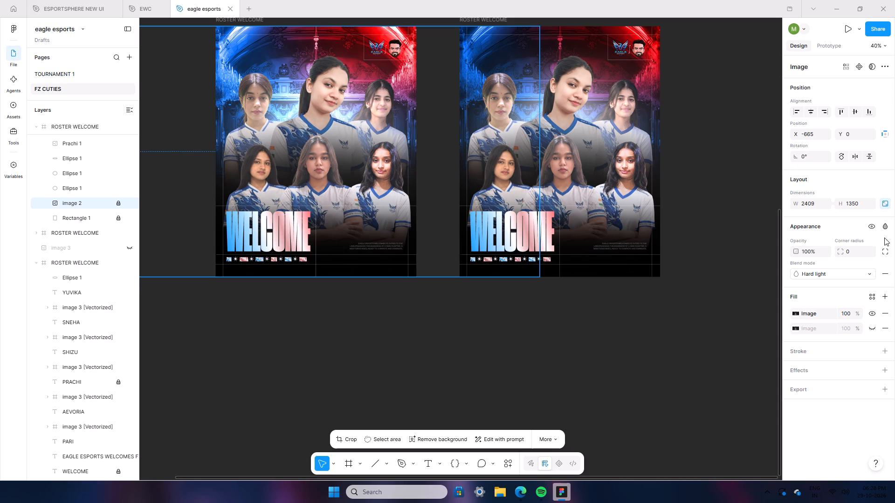
Set the blend mode of the original poster's image 2 background to Exclusion.
left_click(887, 229)
left_click(885, 224)
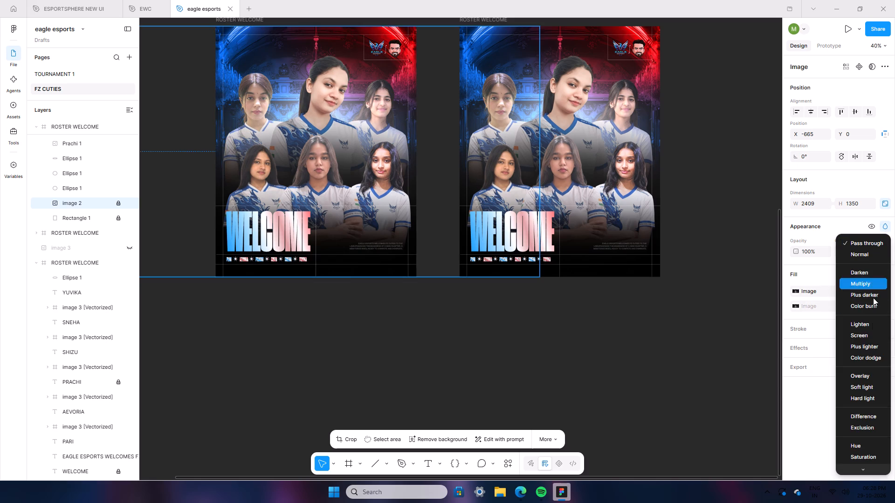
left_click(886, 428)
left_click(328, 295)
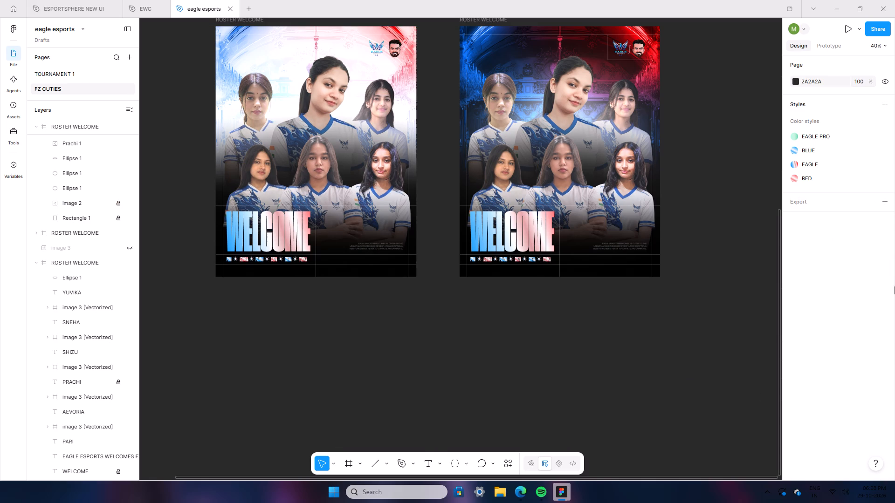
Set the fill of the original poster's locked, blurred Ellipse 2 behind the front-row players to white FFFFFF.
scroll(195, 337, "up", 5, "ctrl")
scroll(287, 337, "up", 7, "ctrl")
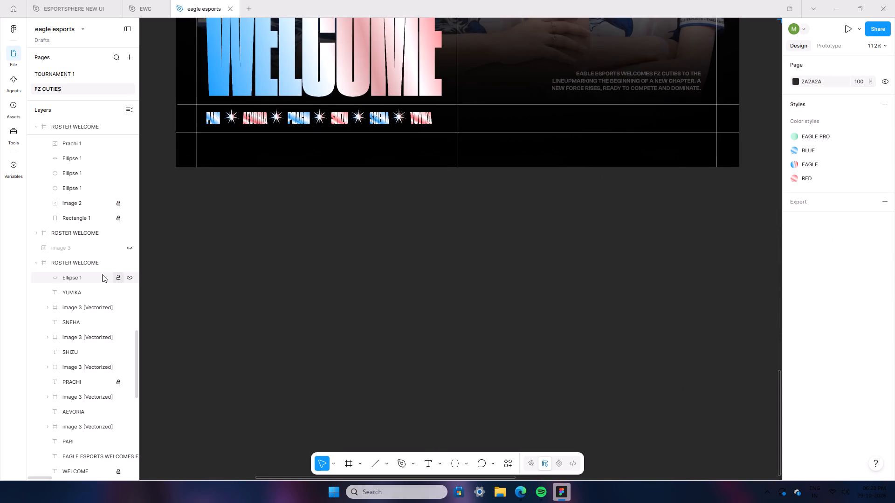
left_click(75, 191)
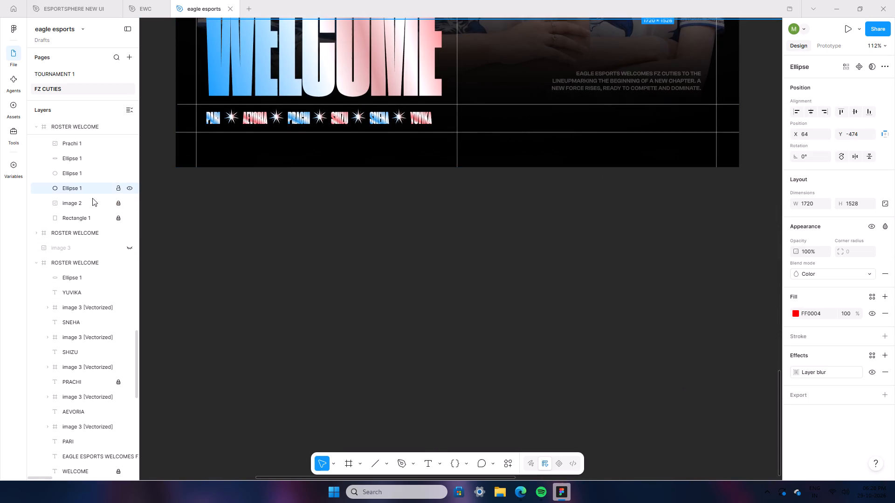
scroll(179, 227, "up", 9)
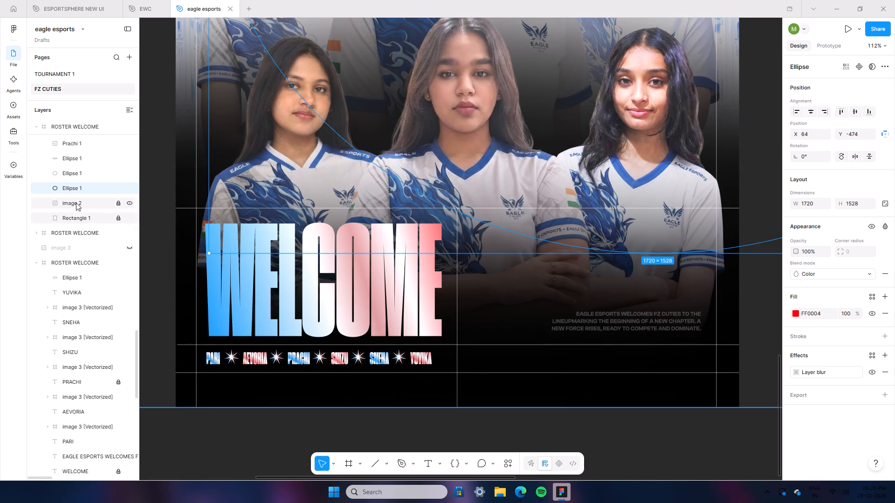
scroll(76, 188, "up", 2)
scroll(261, 377, "down", 5)
scroll(169, 311, "down", 3)
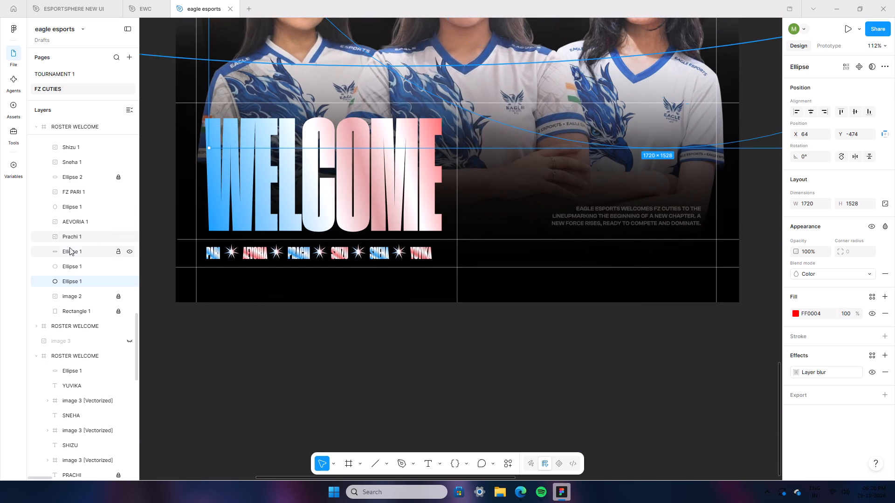
left_click(69, 247)
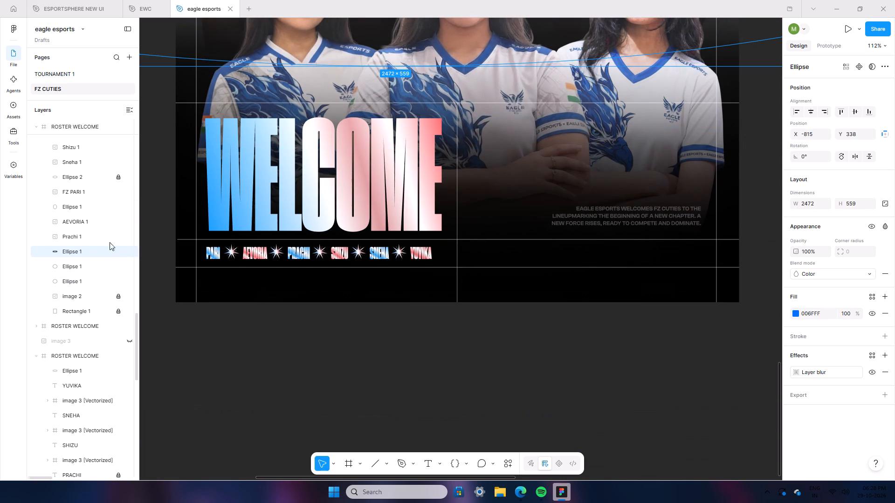
left_click(69, 180)
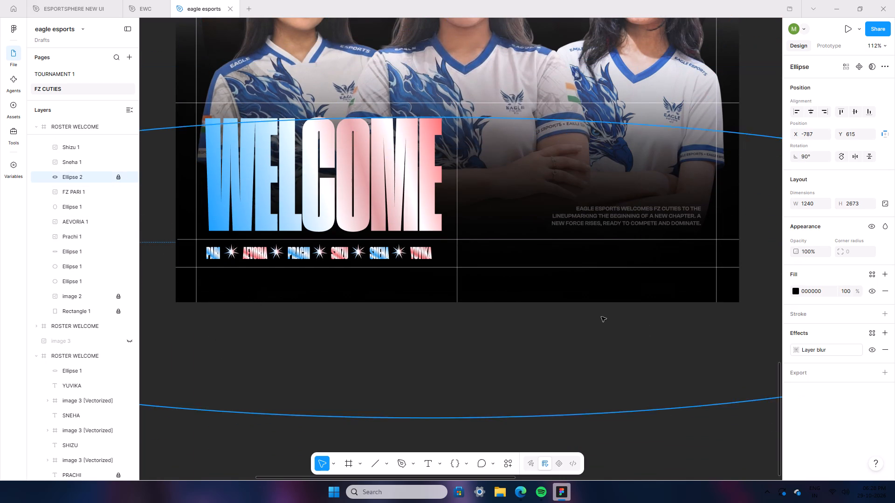
left_click(795, 291)
left_click_drag(680, 287, 678, 286)
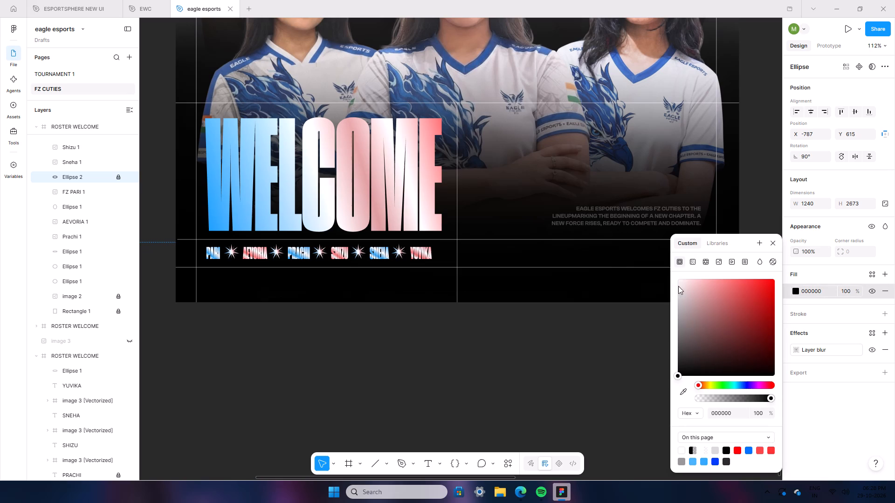
left_click_drag(678, 286, 630, 247)
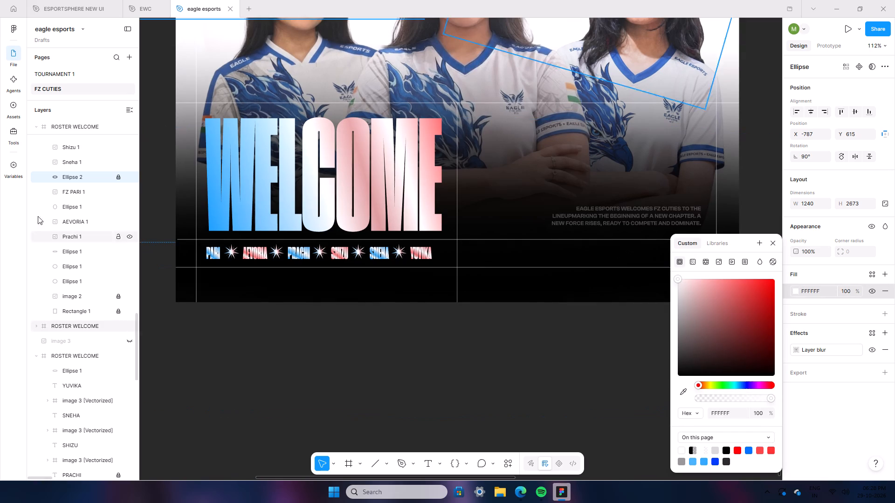
Set the fill of the blurred Ellipse 2 directly beneath the WELCOME text layer to white FFFFFF.
scroll(56, 167, "up", 2)
left_click(76, 216)
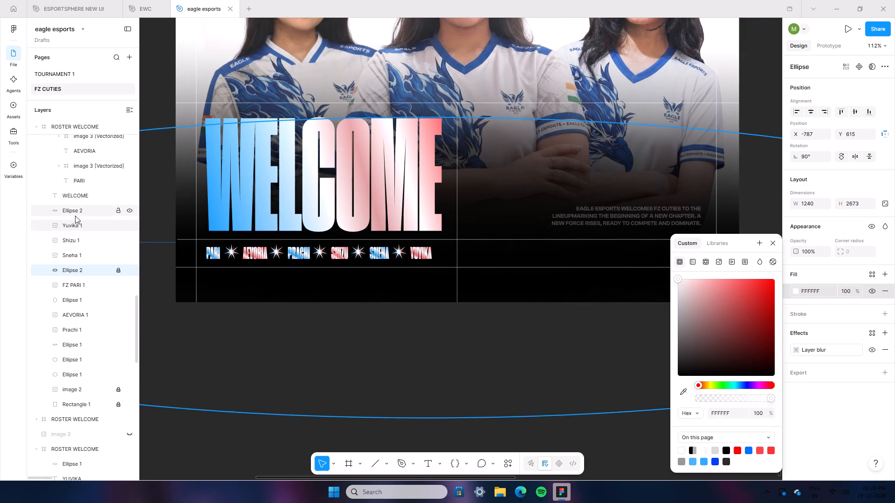
left_click(794, 293)
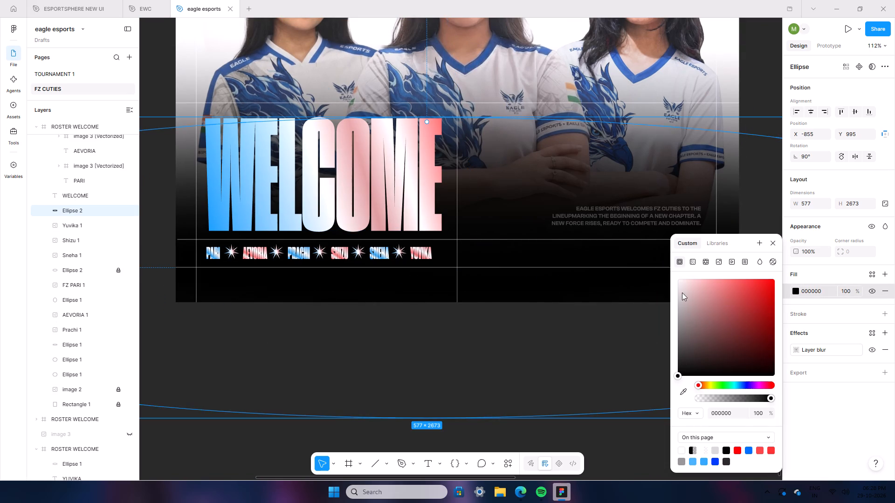
left_click_drag(683, 287, 654, 245)
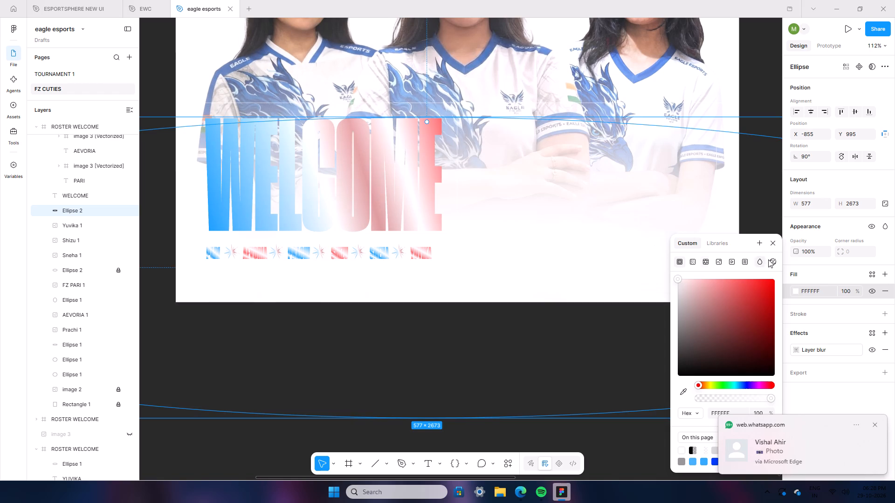
left_click(774, 240)
left_click(661, 451)
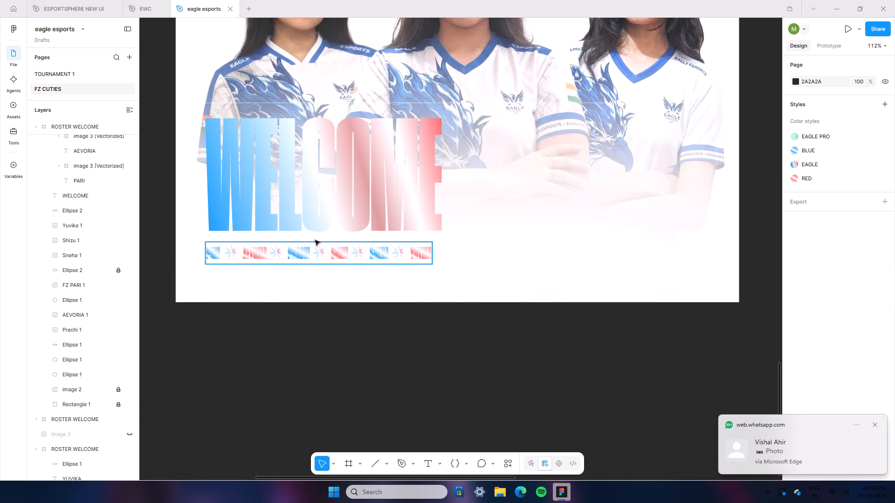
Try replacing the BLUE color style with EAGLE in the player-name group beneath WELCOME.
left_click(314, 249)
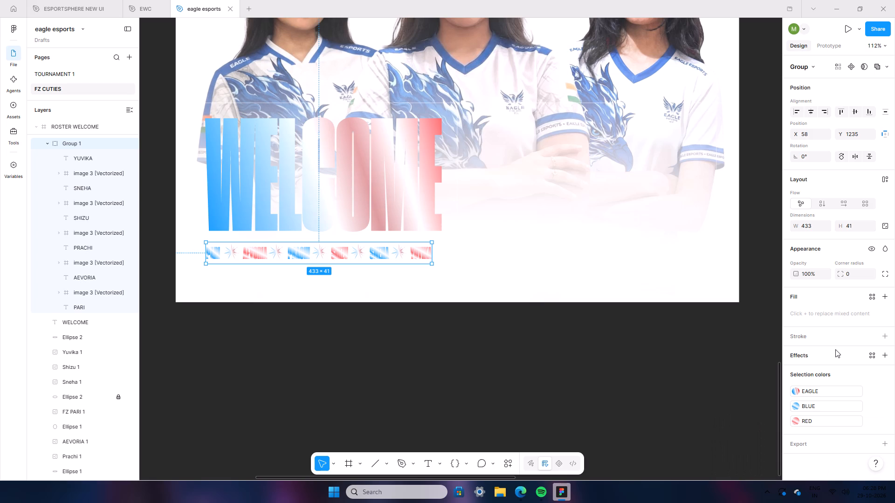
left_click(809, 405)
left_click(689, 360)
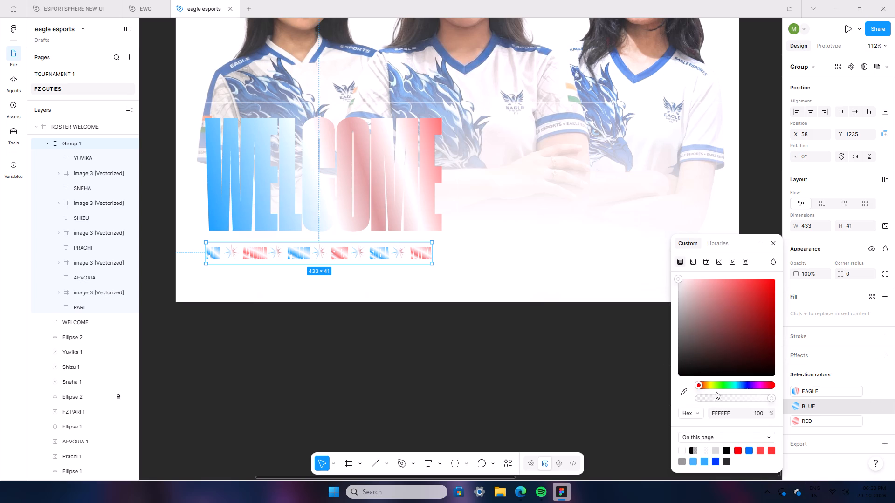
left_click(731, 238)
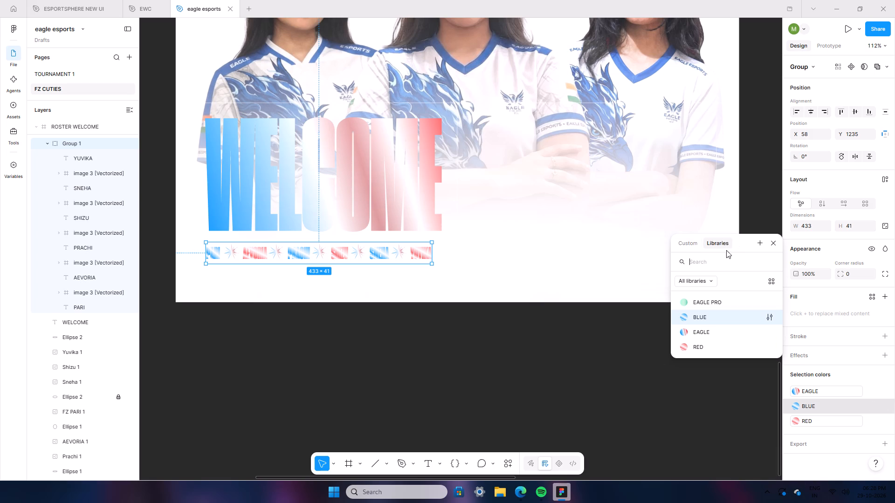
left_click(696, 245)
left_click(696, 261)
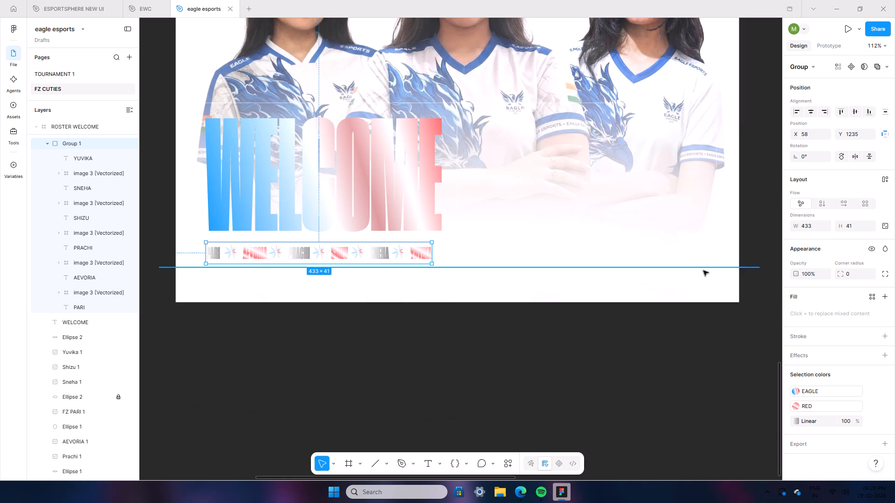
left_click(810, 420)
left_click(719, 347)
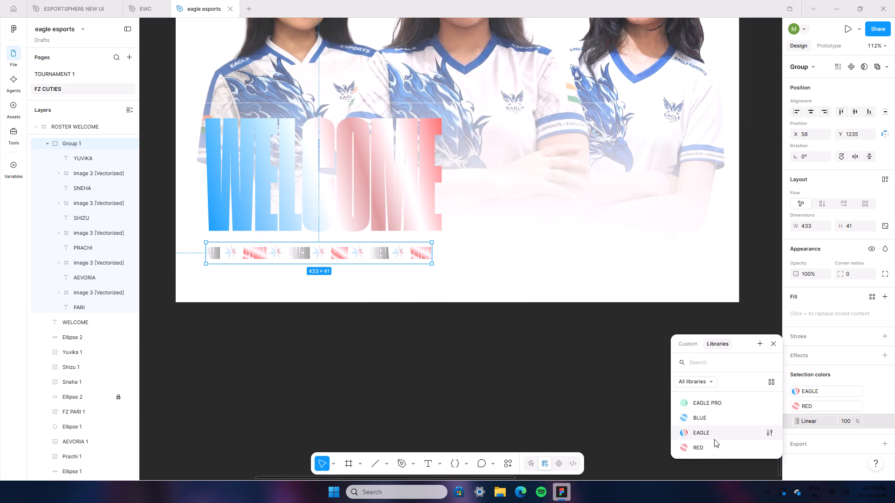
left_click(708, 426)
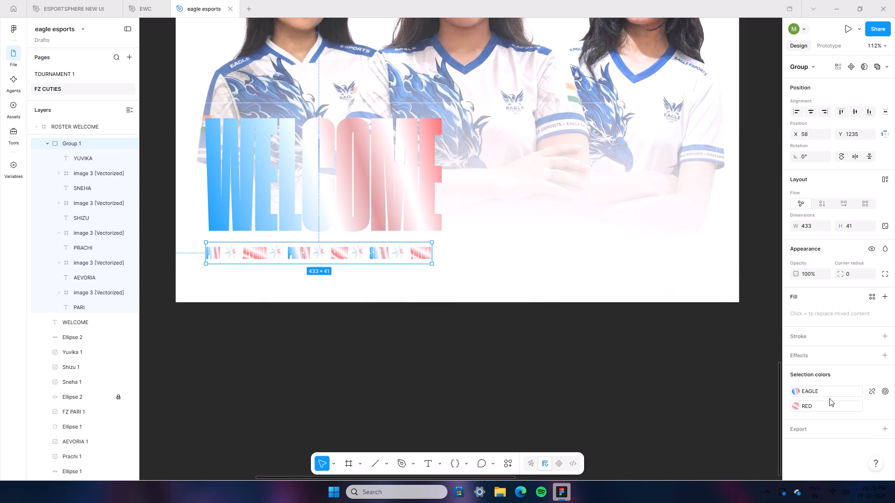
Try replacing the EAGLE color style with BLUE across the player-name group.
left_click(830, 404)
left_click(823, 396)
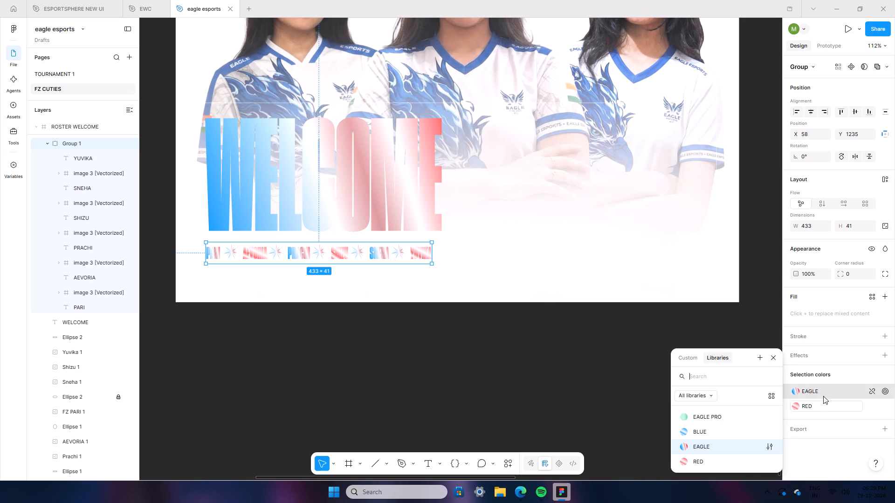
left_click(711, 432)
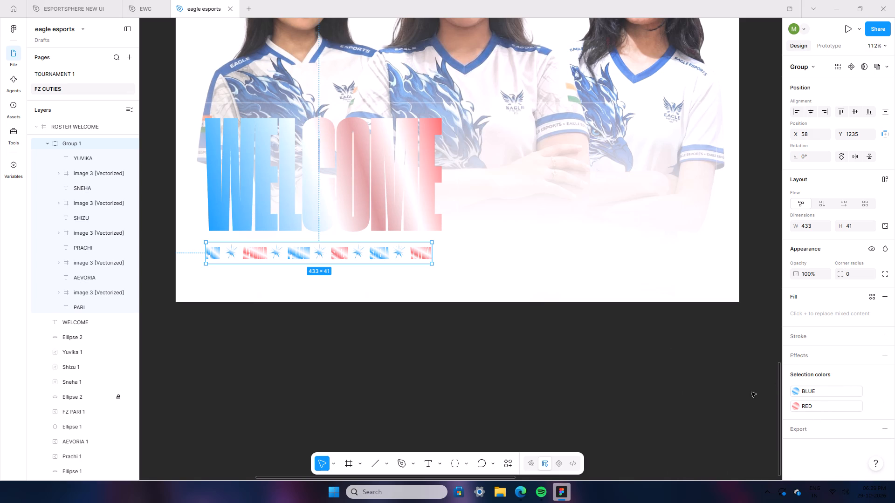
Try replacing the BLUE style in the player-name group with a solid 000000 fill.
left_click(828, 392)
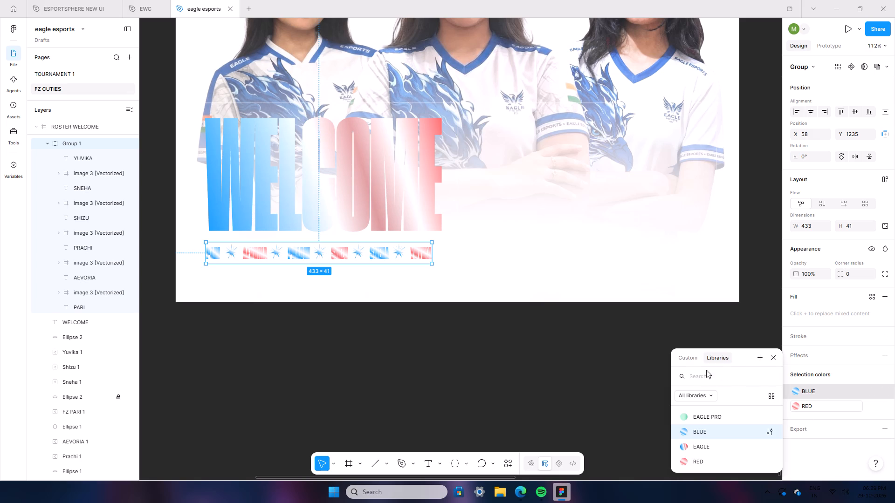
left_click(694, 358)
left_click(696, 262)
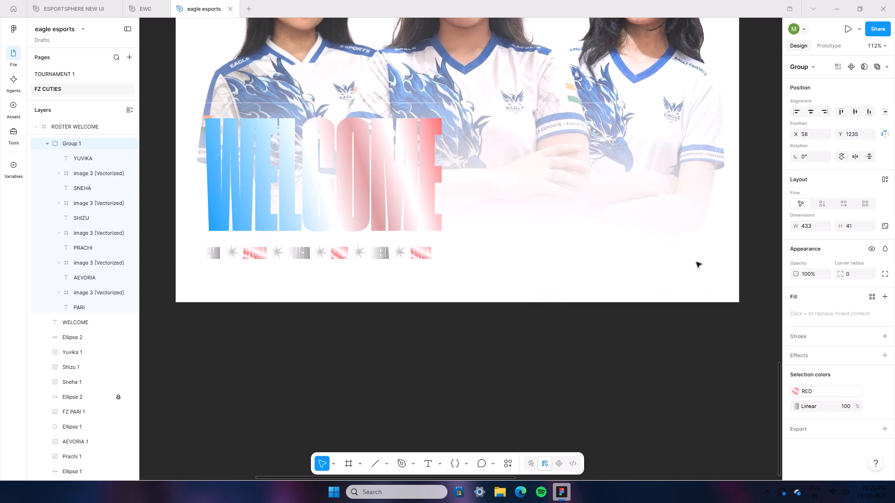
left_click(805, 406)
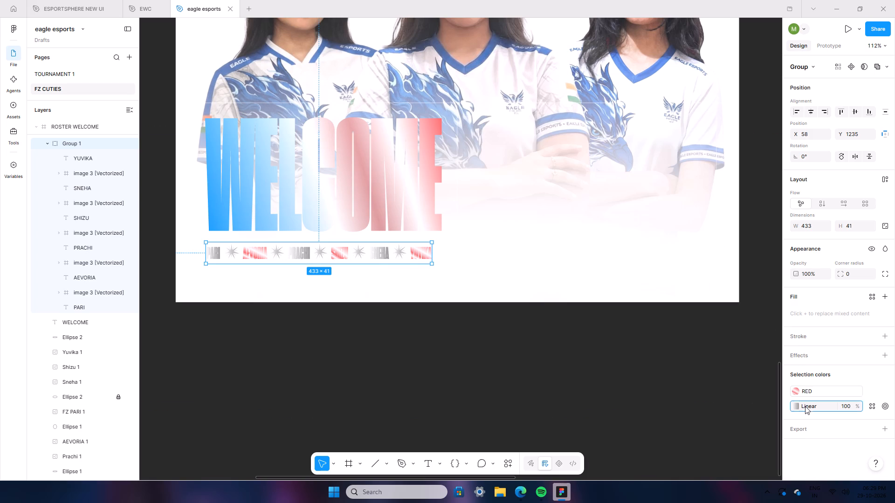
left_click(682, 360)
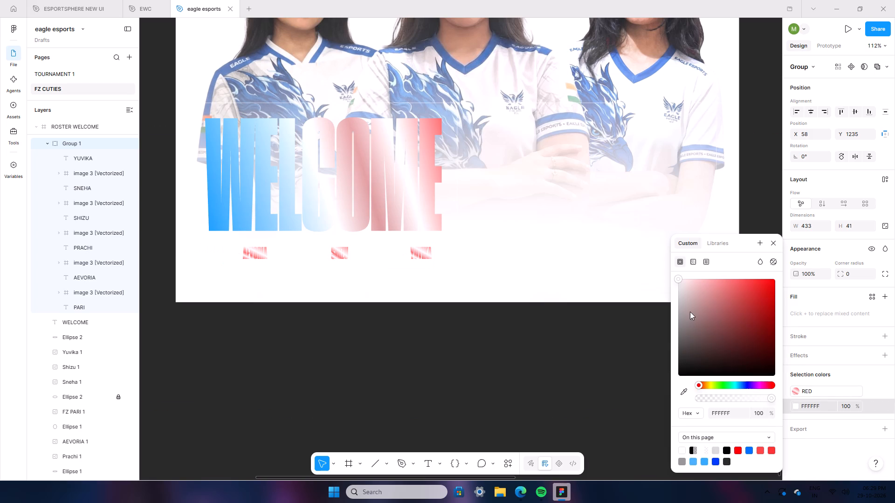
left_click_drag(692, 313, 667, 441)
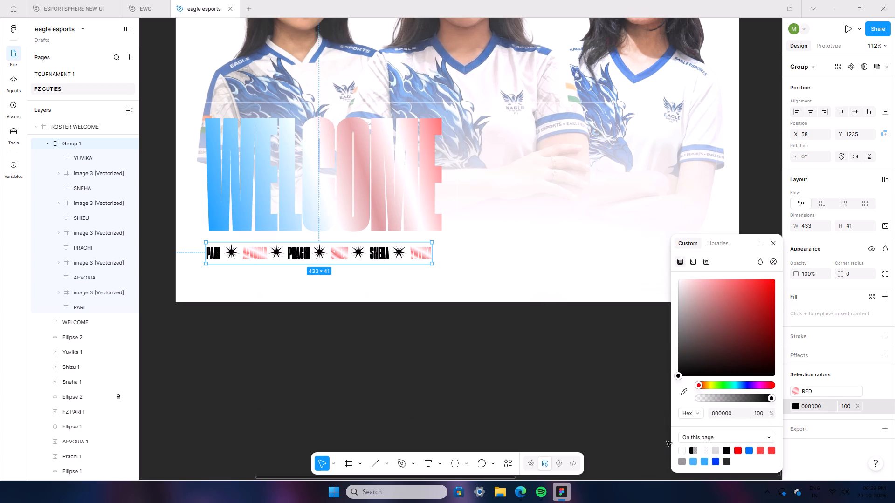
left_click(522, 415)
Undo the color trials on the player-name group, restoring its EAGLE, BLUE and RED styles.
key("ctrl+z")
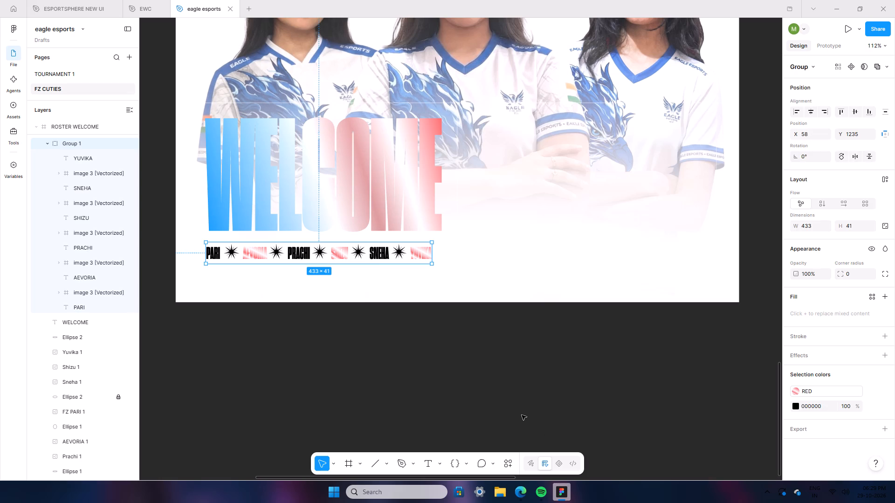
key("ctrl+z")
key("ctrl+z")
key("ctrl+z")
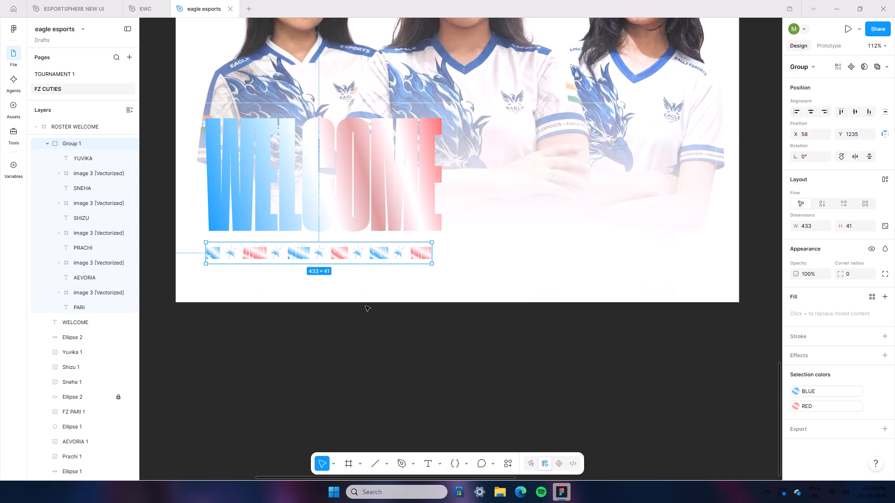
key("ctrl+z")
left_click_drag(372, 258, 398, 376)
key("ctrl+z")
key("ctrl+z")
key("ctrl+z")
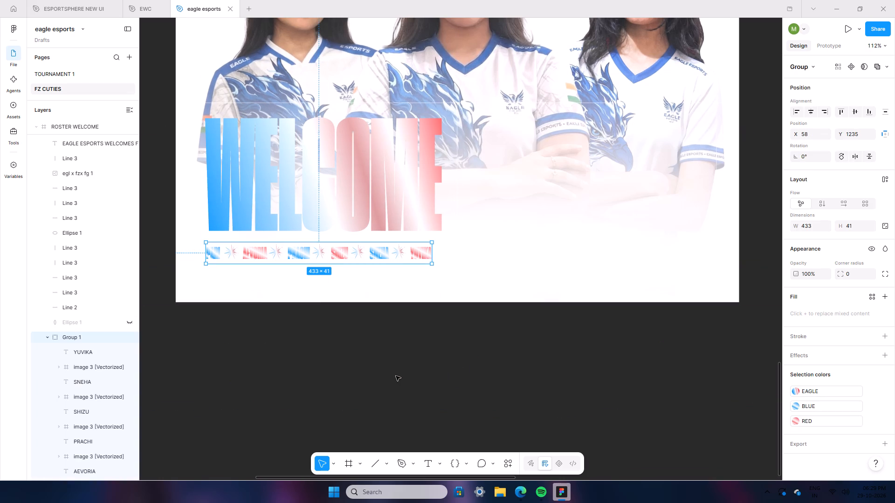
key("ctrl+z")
Move the player-name group out of the poster onto the dark canvas beneath it, at about X -1064, Y 3251.
left_click(382, 259)
left_click_drag(384, 250, 421, 442)
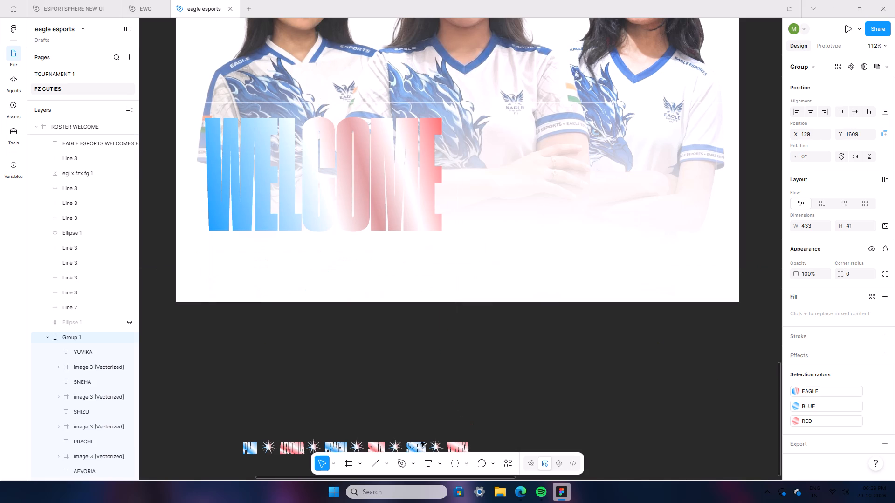
left_click_drag(421, 442, 421, 443)
left_click(491, 382)
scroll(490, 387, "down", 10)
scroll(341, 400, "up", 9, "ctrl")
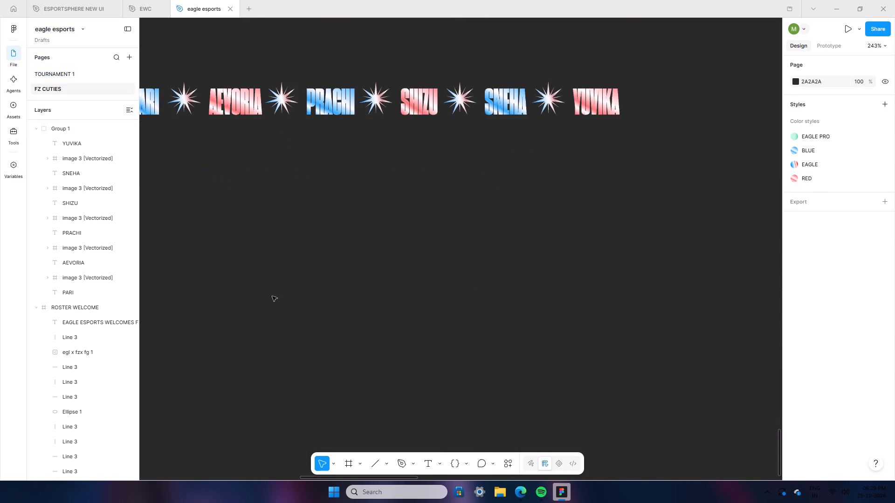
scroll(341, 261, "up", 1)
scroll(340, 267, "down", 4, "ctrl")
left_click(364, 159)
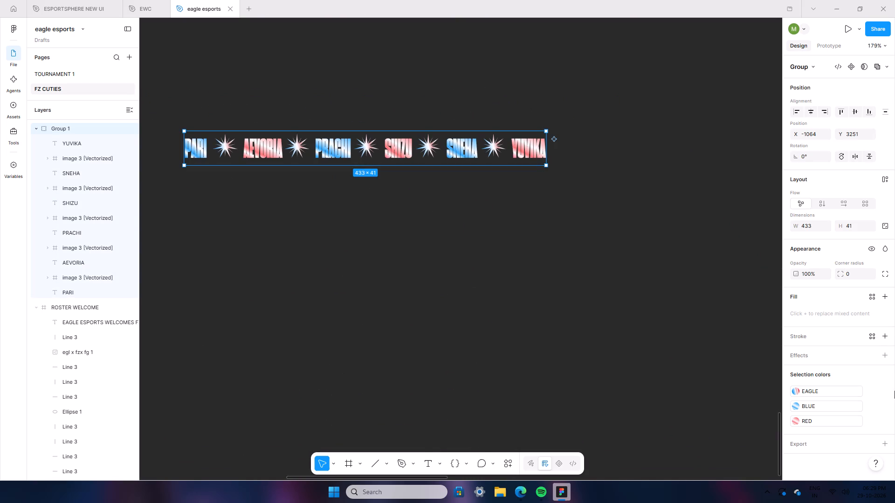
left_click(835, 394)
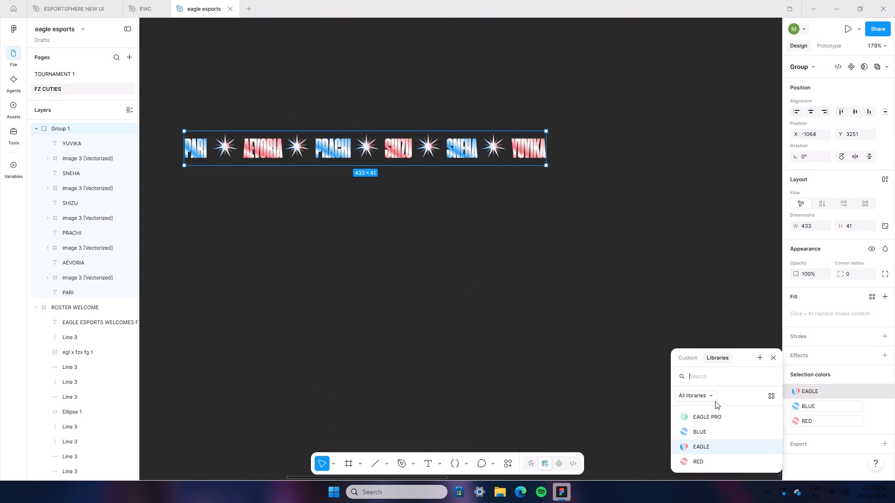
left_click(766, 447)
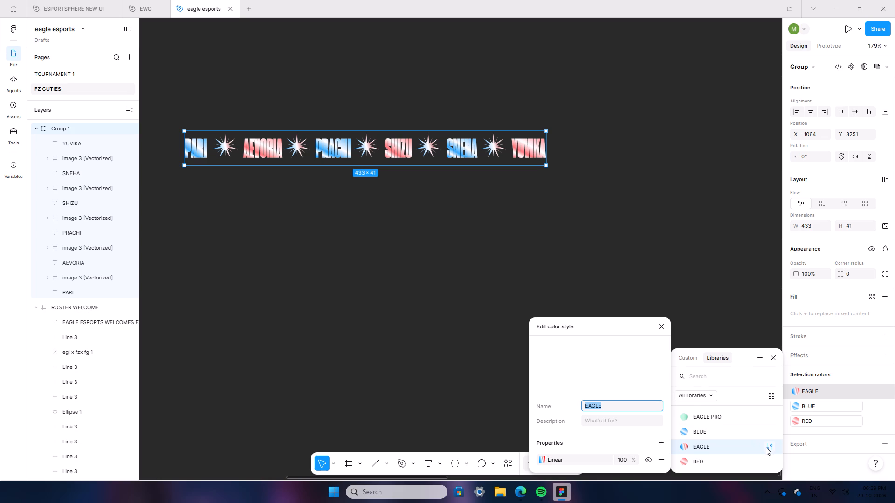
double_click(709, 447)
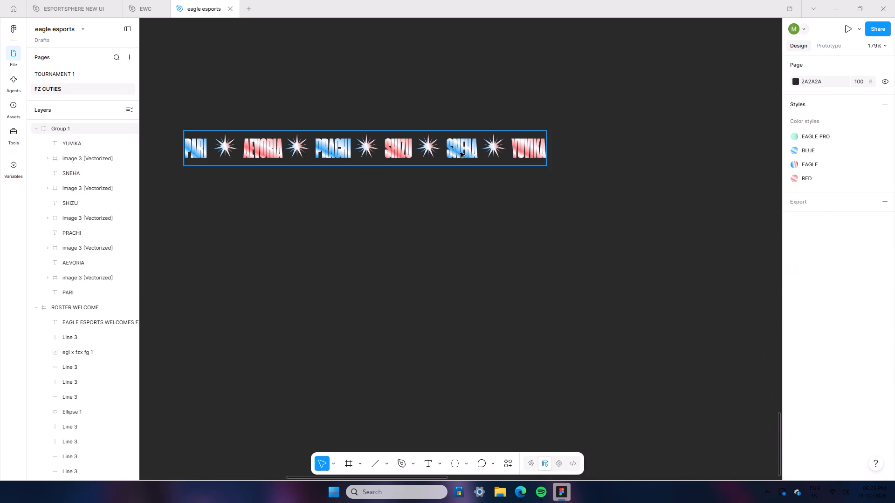
Change the white stops at 50% and 88% of the SNEHA text's blue gradient fill to black.
double_click(460, 153)
left_click(823, 413)
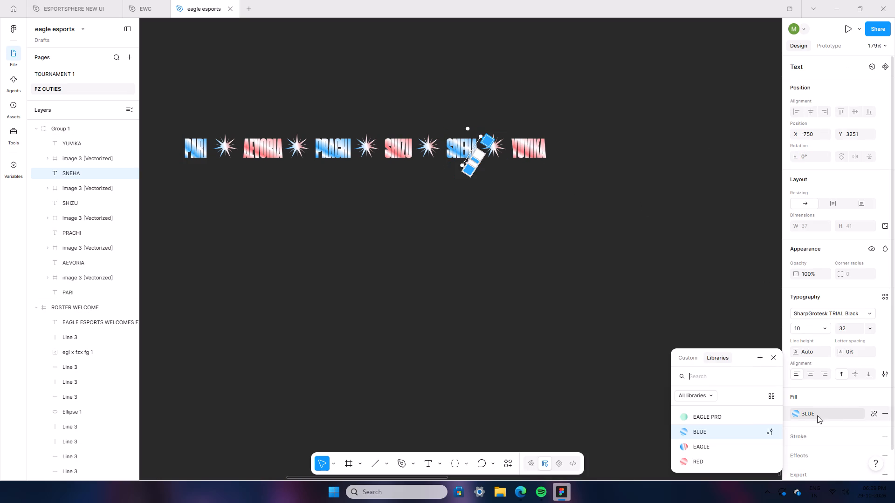
left_click(682, 356)
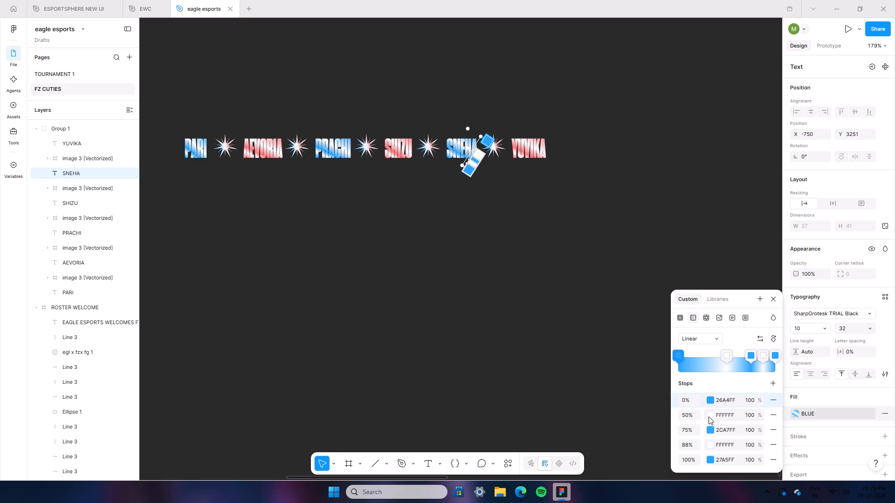
left_click(709, 416)
left_click_drag(616, 344, 504, 467)
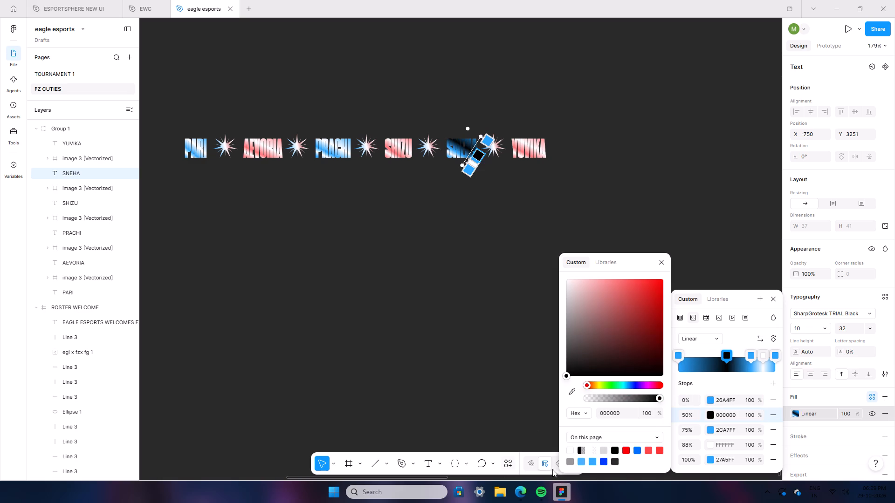
left_click(710, 446)
left_click_drag(573, 353, 485, 476)
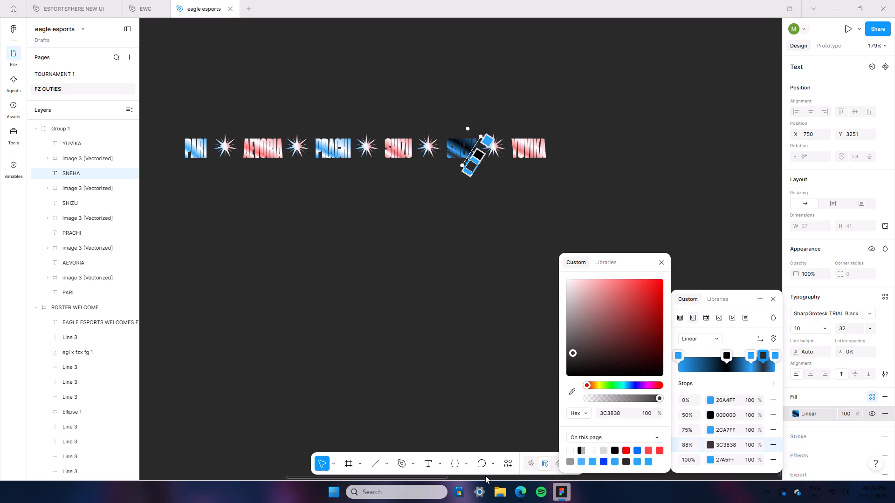
left_click_drag(485, 476, 475, 492)
left_click(472, 400)
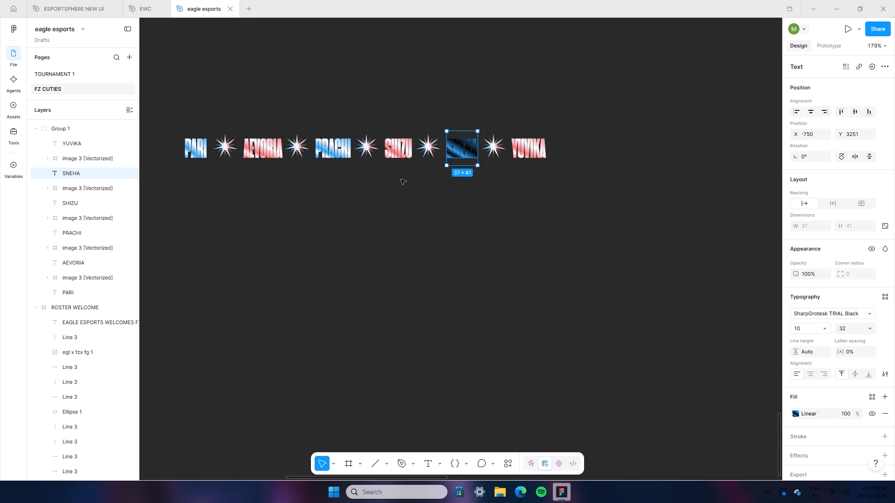
Change the white stops at 50% and 88% of the PRACHI text's blue gradient fill to black.
left_click(328, 157)
left_click(834, 407)
left_click(833, 413)
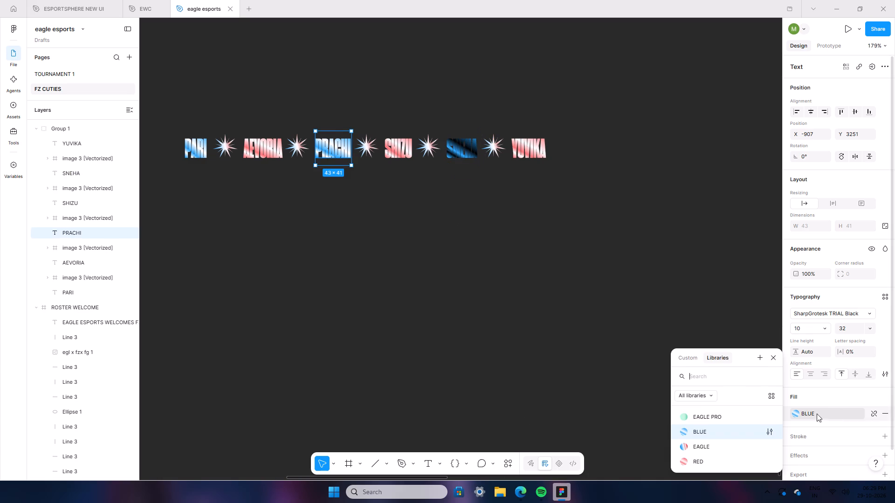
left_click(687, 355)
left_click(710, 413)
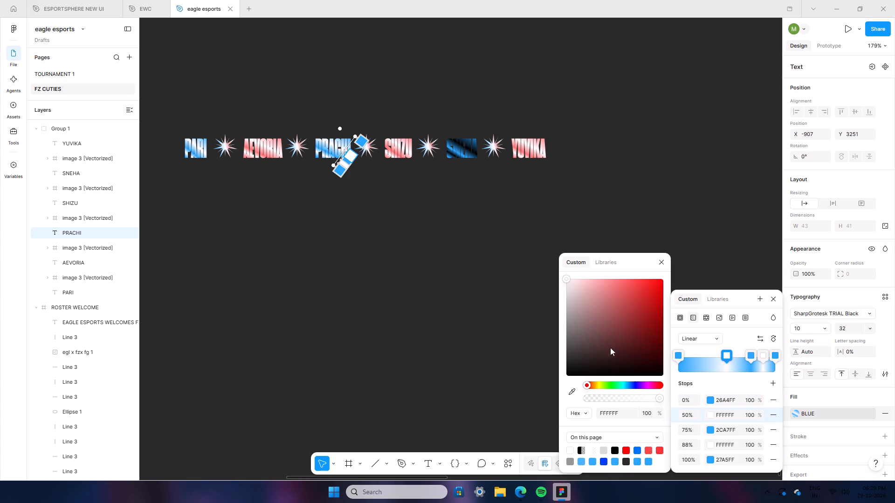
left_click_drag(602, 343, 496, 469)
left_click(711, 444)
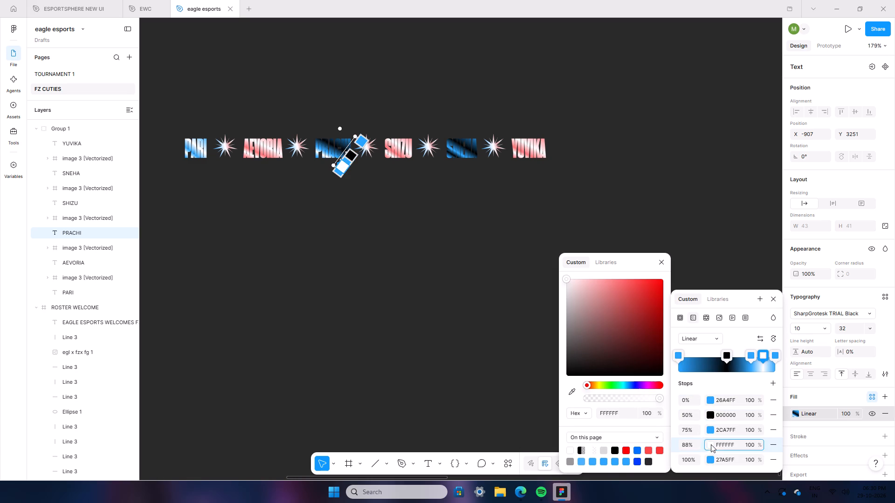
left_click_drag(578, 359, 544, 415)
left_click(452, 389)
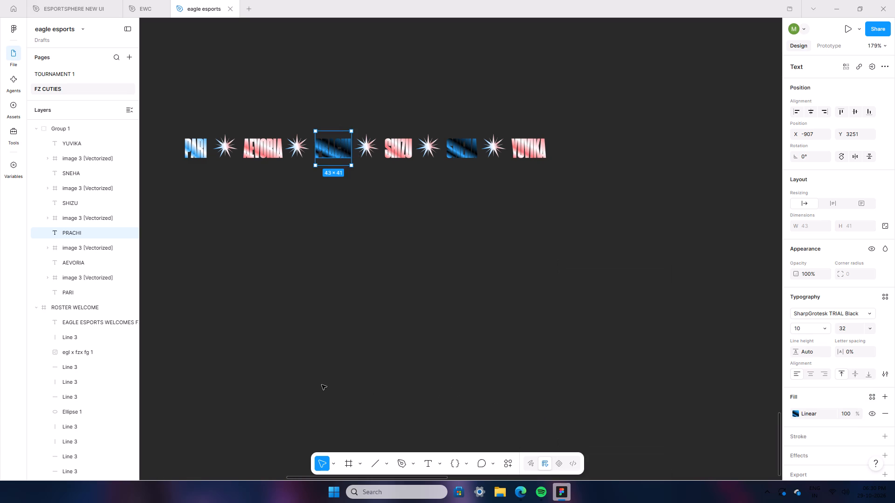
Change the white stops at 50% and 88% of the PARI text's blue gradient fill to black.
left_click(193, 161)
left_click(809, 415)
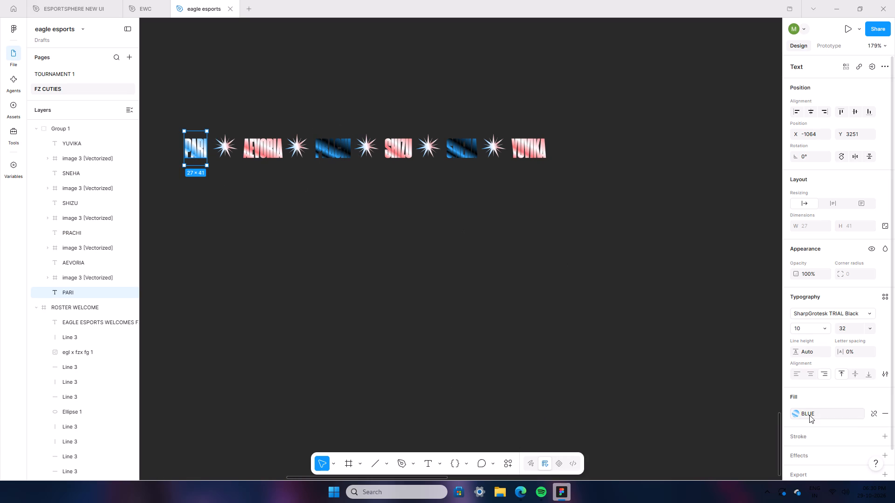
double_click(691, 364)
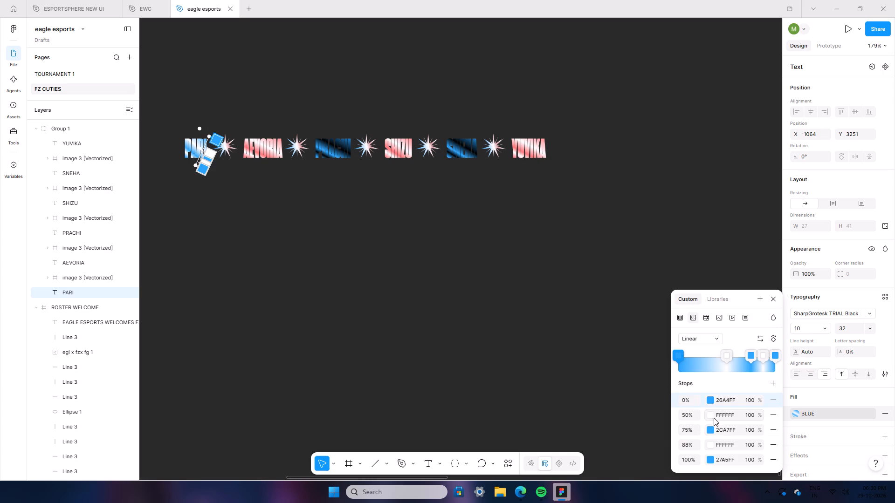
left_click(711, 416)
left_click_drag(595, 352, 511, 452)
left_click(710, 446)
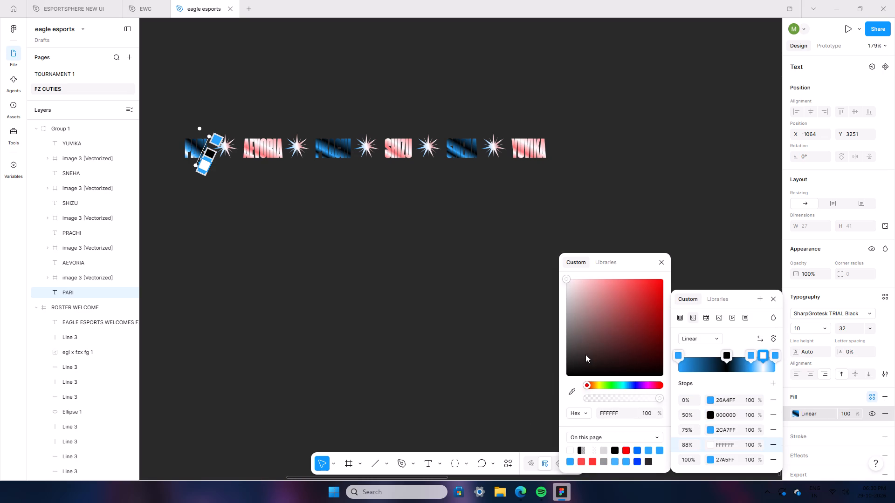
left_click_drag(579, 358, 509, 457)
left_click(330, 341)
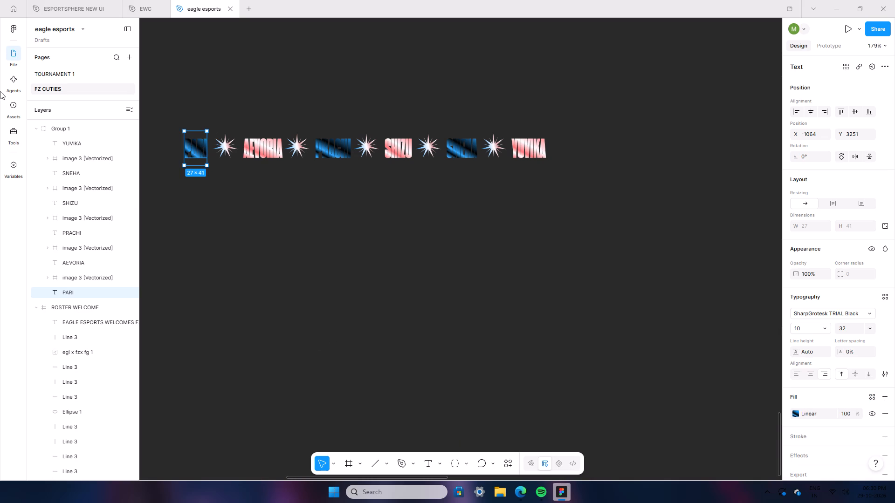
Change the white stops at 50% and 88% of the AEVORIA text's red gradient fill to black.
left_click(264, 144)
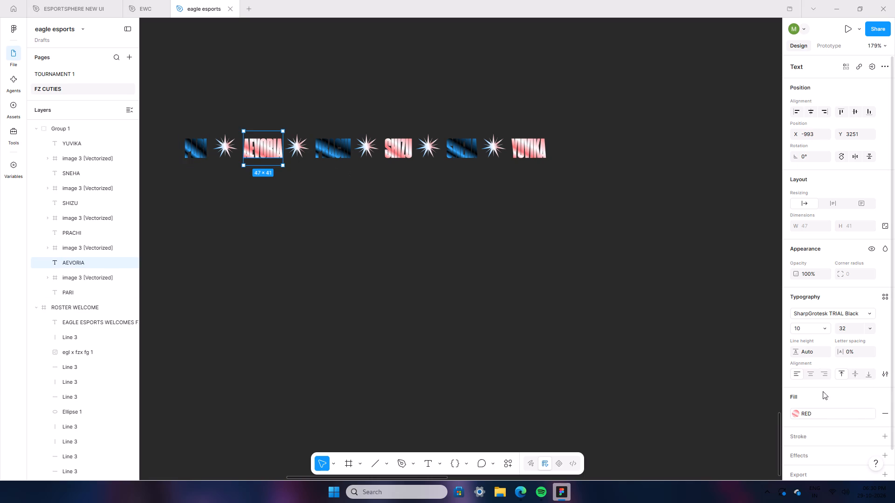
left_click(823, 409)
left_click(680, 356)
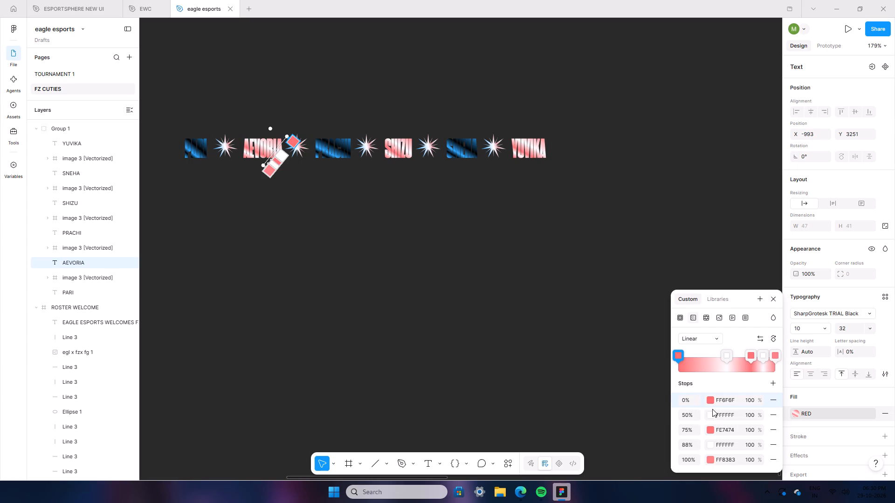
left_click(709, 414)
left_click_drag(591, 351, 472, 485)
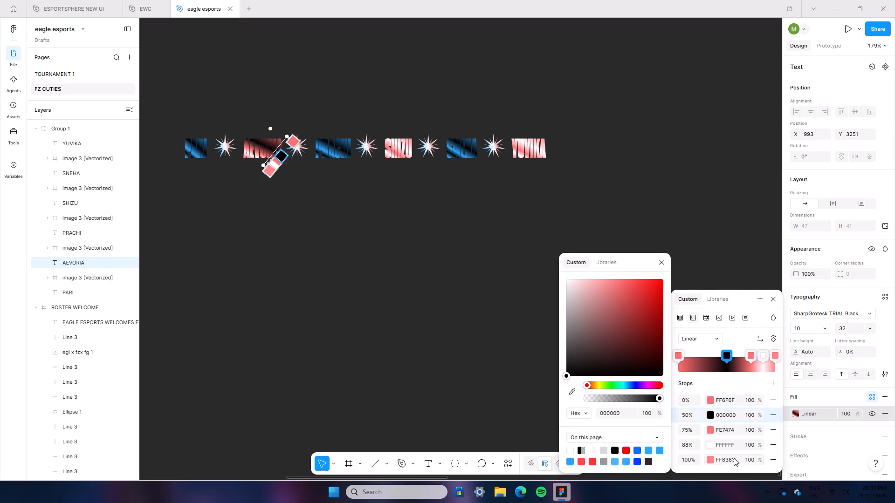
left_click(711, 443)
left_click_drag(575, 333, 528, 450)
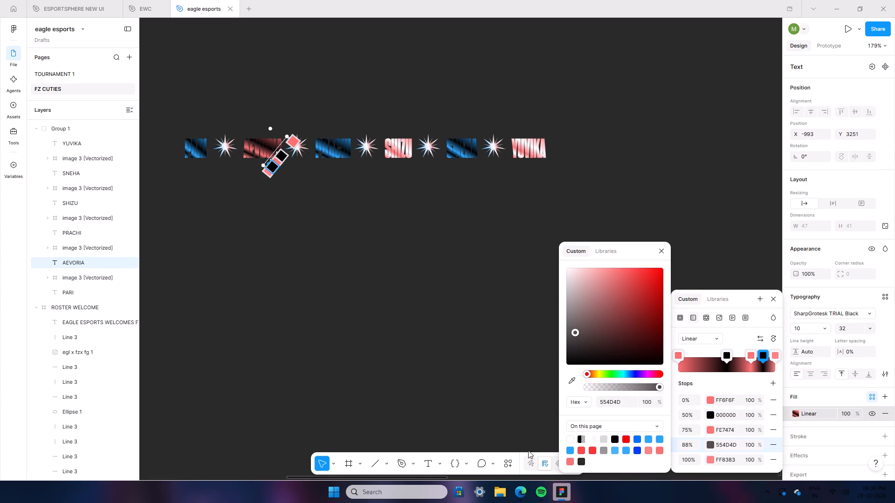
left_click_drag(528, 450, 519, 465)
left_click(358, 307)
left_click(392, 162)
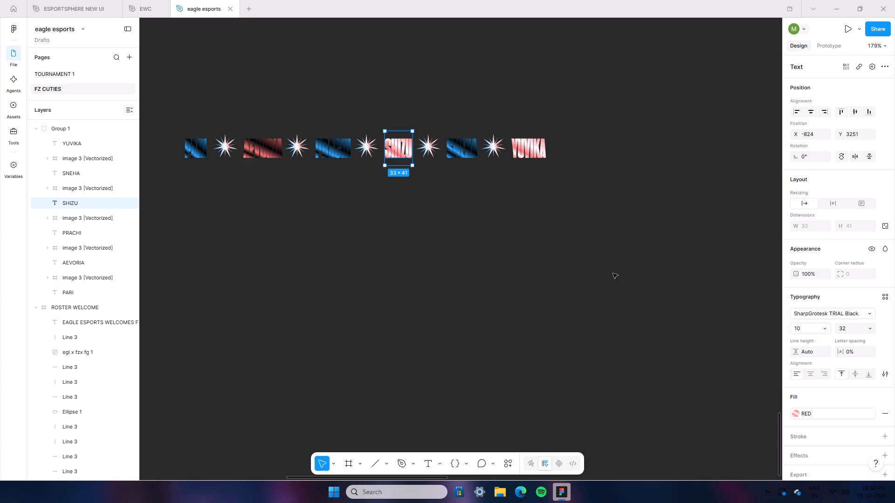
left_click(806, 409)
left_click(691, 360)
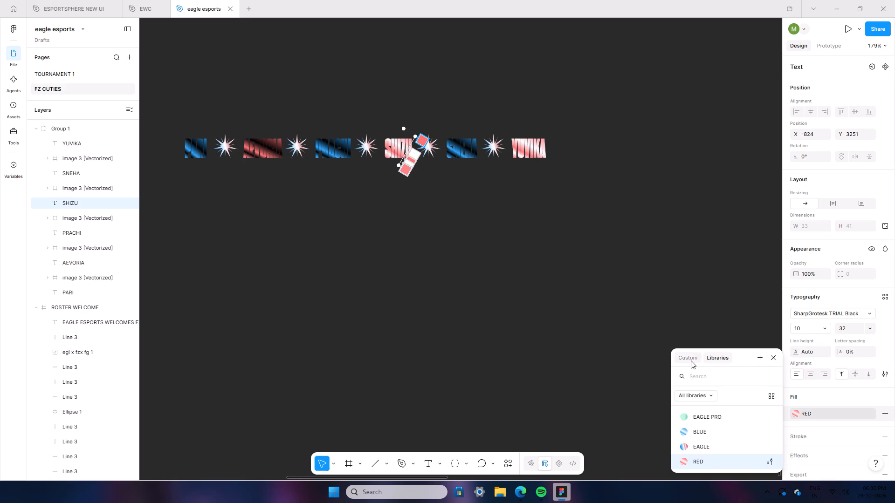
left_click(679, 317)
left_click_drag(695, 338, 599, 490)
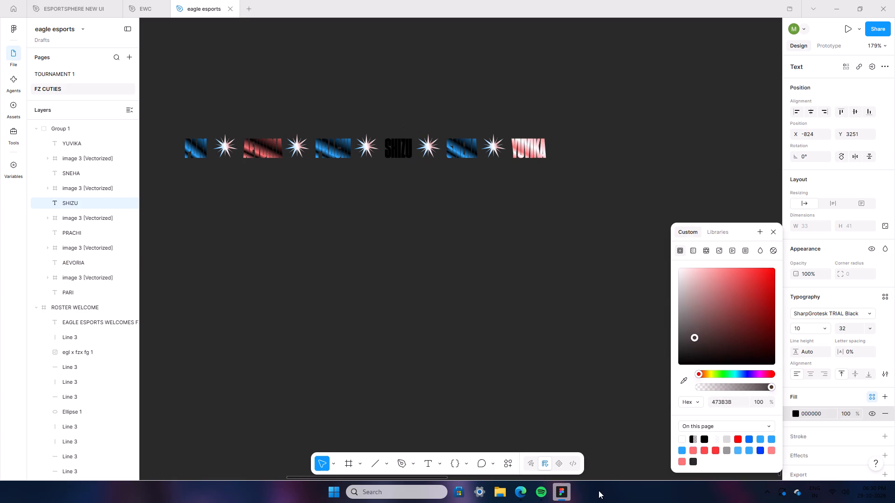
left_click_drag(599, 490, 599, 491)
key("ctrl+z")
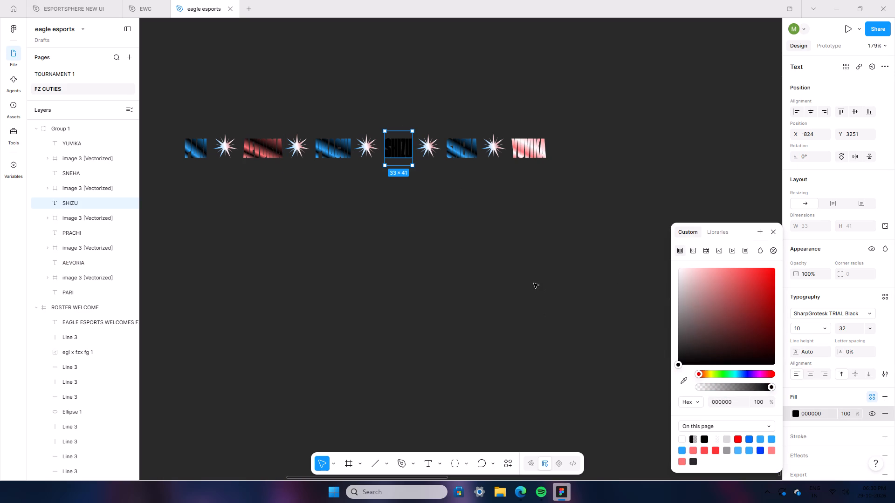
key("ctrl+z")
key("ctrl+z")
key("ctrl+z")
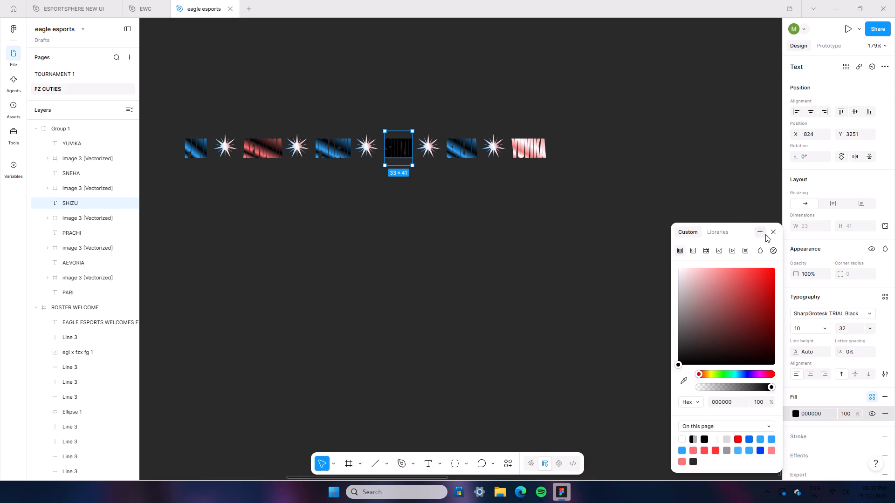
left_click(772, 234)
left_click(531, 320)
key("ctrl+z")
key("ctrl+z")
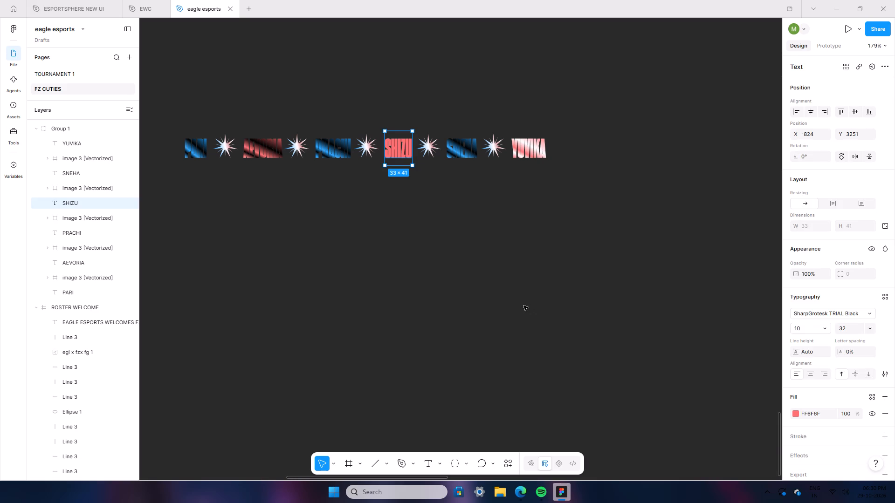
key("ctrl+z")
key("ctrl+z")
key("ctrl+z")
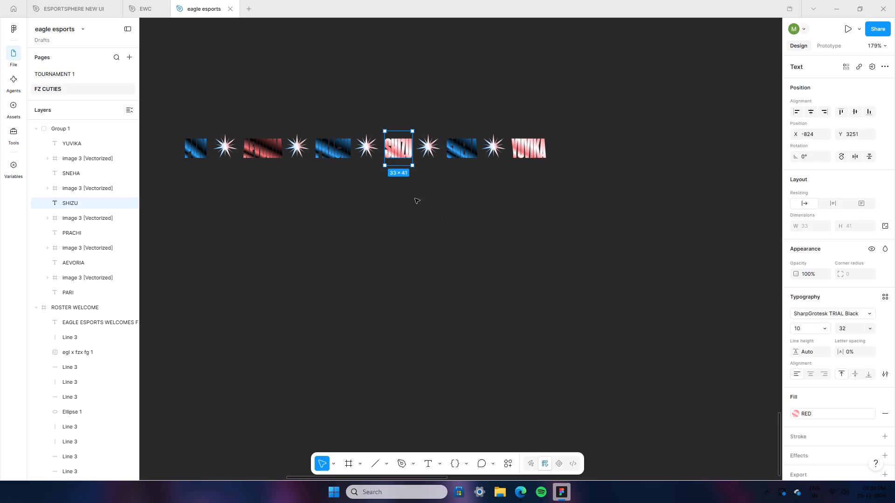
Change the white stops at 50% and 88% of the SHIZU text's red gradient fill to black.
left_click(827, 415)
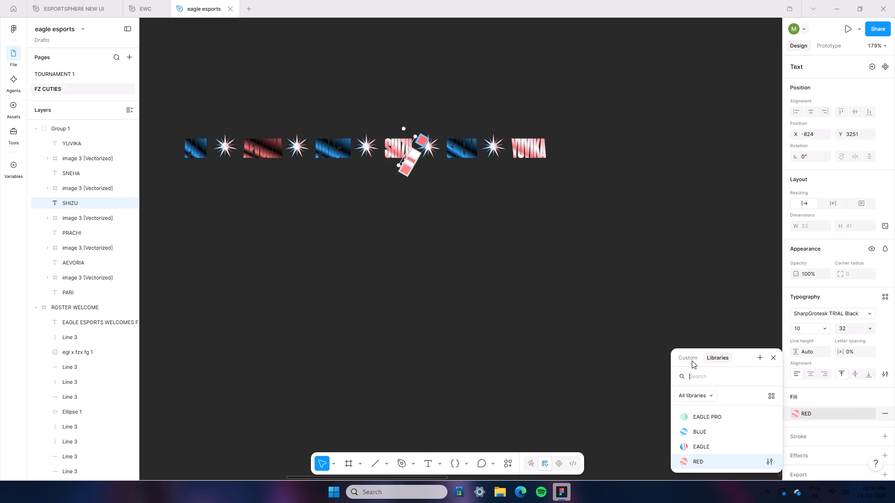
left_click(692, 362)
left_click(711, 415)
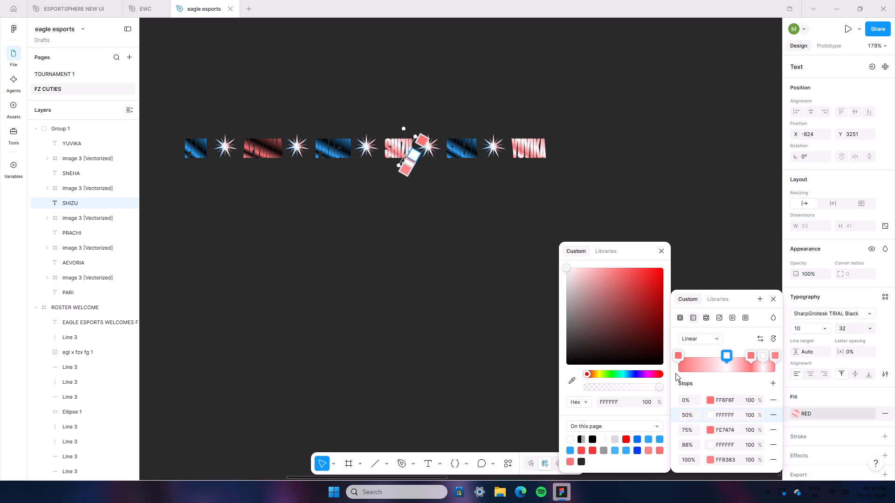
left_click_drag(619, 331, 503, 491)
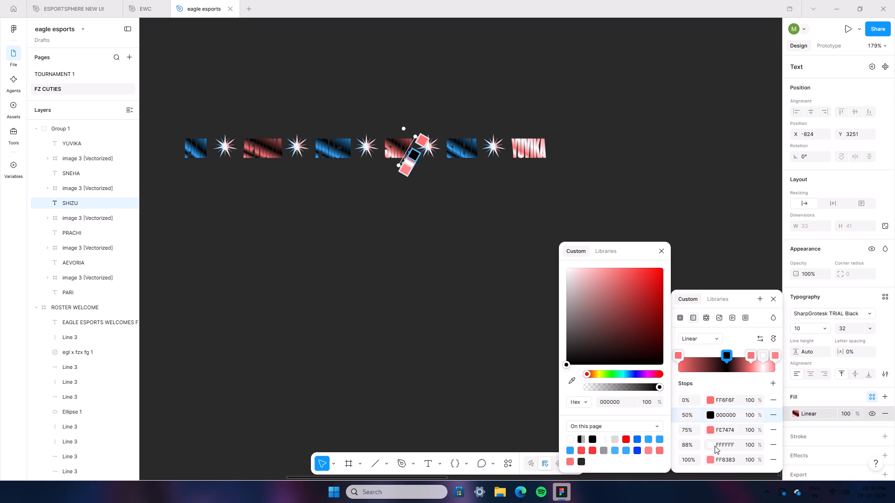
left_click(711, 445)
left_click_drag(593, 344, 459, 494)
left_click(454, 373)
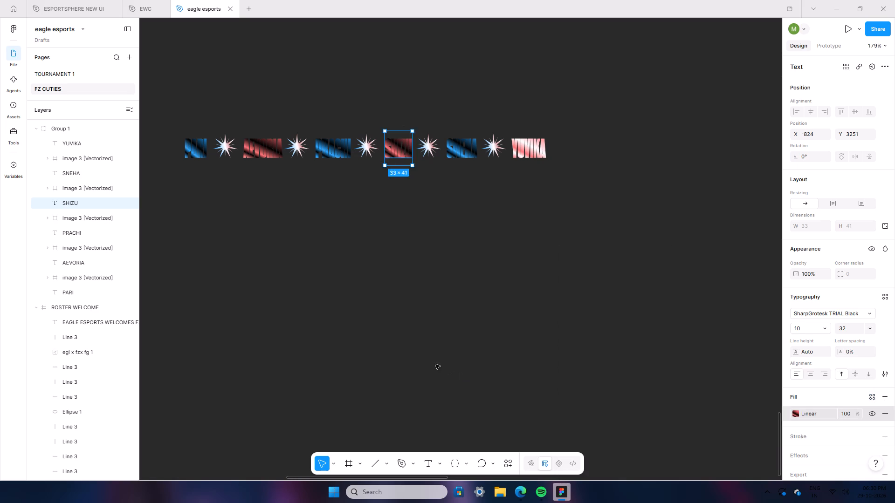
left_click(434, 363)
Change the white stops at 50% and 88% of the YUVIKA text's red gradient fill to black.
double_click(534, 149)
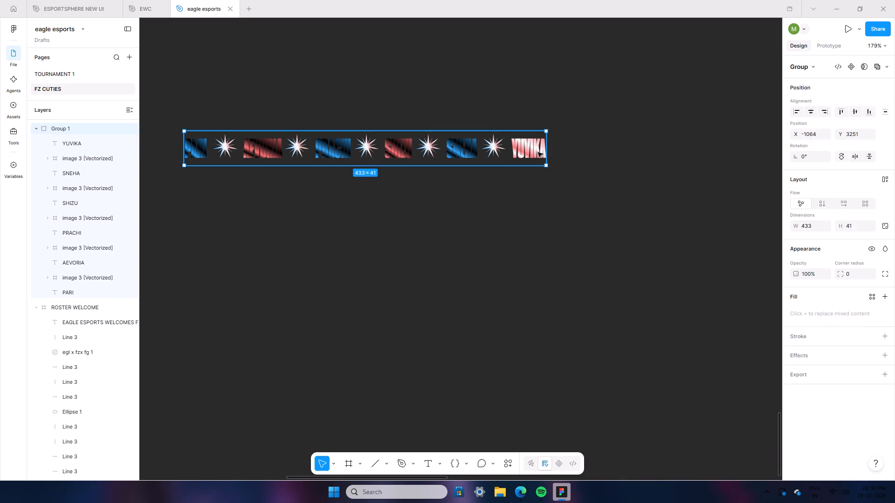
left_click(819, 412)
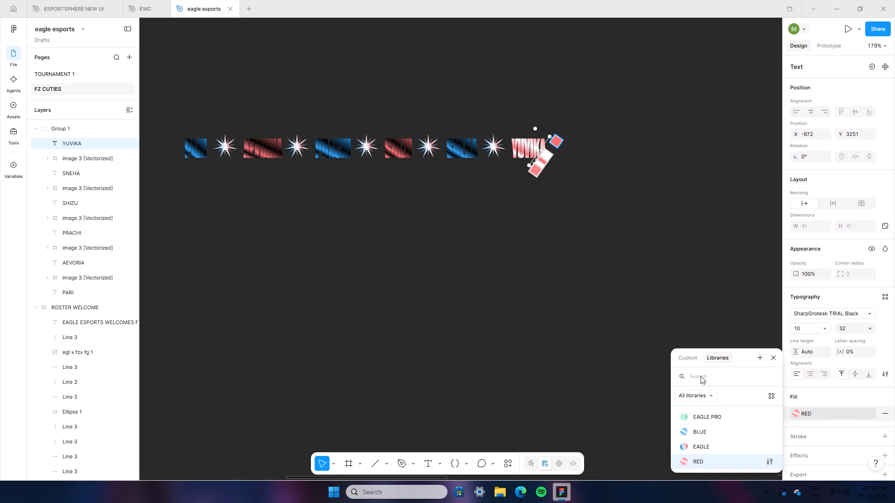
left_click(692, 360)
left_click(710, 416)
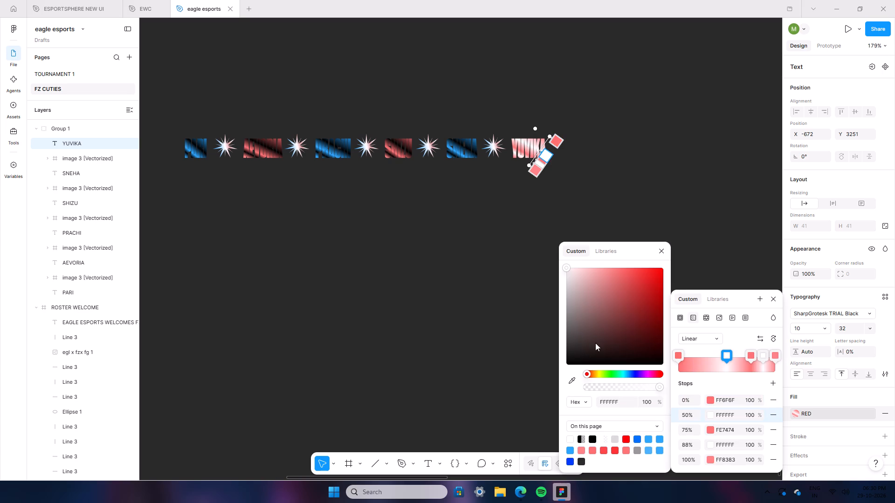
left_click_drag(595, 343, 502, 465)
left_click(707, 444)
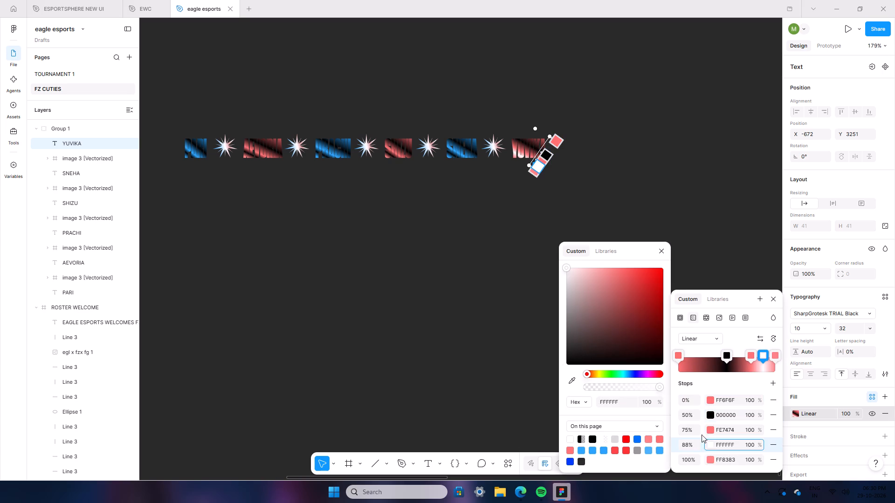
left_click_drag(581, 343, 531, 417)
double_click(426, 348)
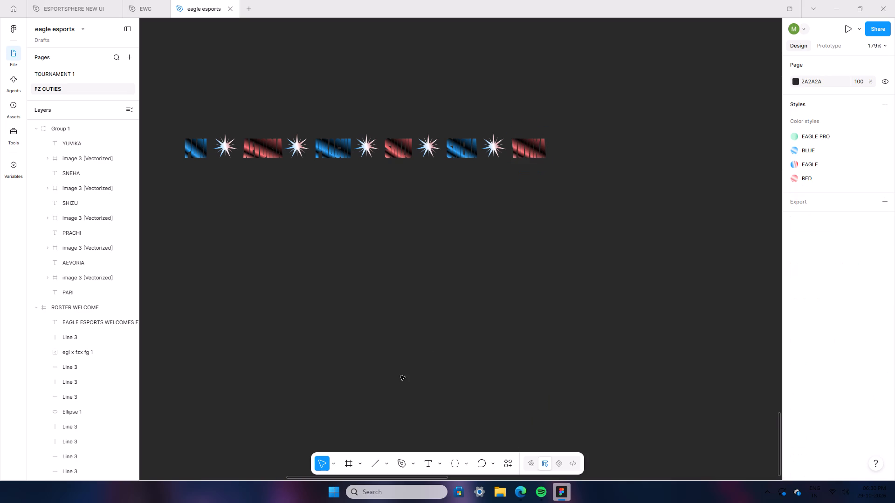
Recolor the star between PARI and AEVORIA from the EAGLE color style to solid black 000000.
double_click(222, 153)
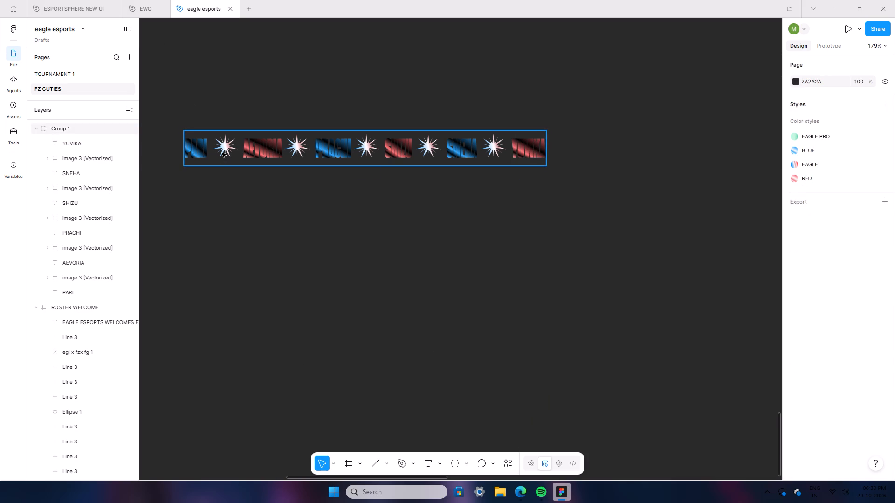
left_click(807, 404)
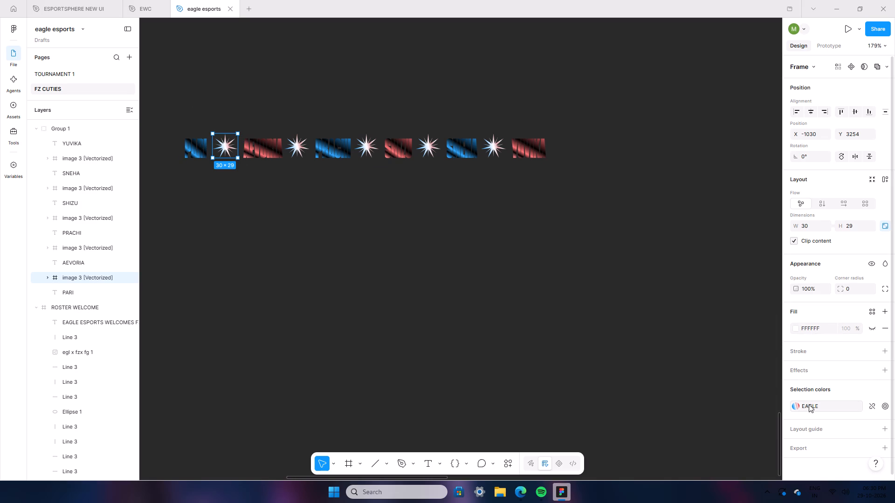
left_click(690, 359)
left_click_drag(693, 340, 664, 429)
key("ctrl+z")
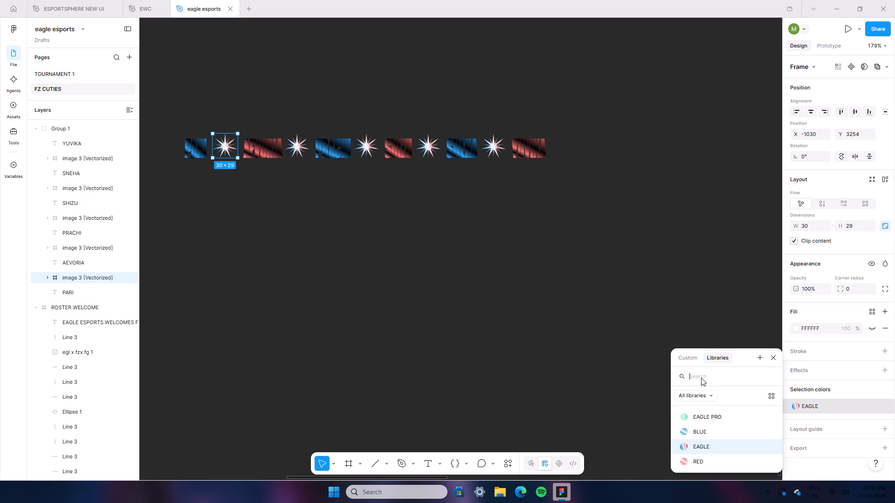
left_click(690, 360)
left_click_drag(680, 324, 668, 440)
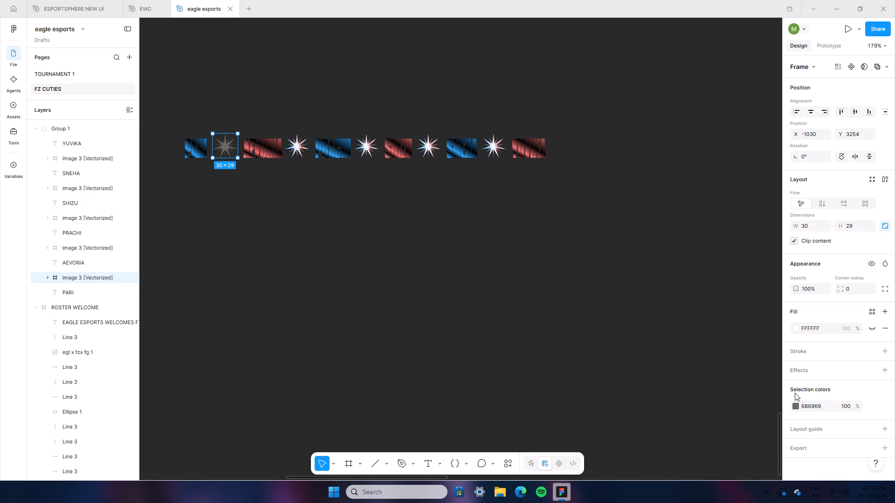
left_click(805, 405)
key("0")
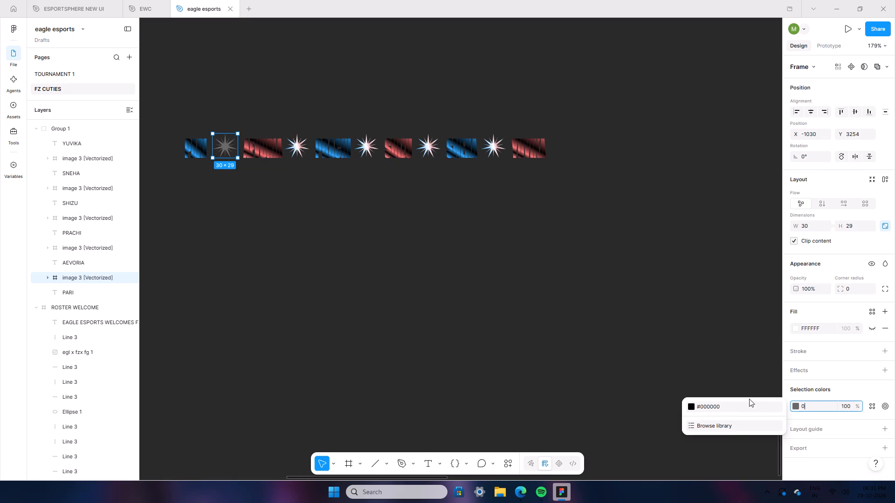
left_click(736, 402)
left_click(406, 345)
Replace the other four stars in the player-name strip with copies of the black star.
double_click(226, 143)
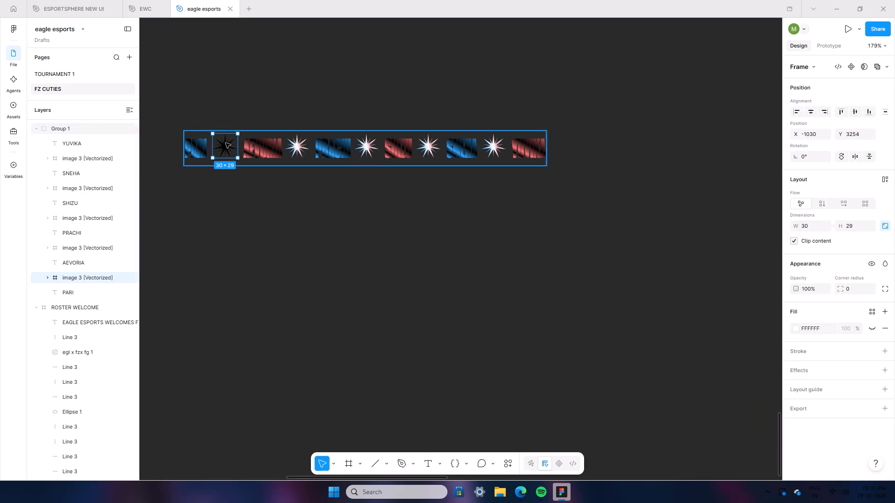
right_click(226, 143)
left_click(257, 111)
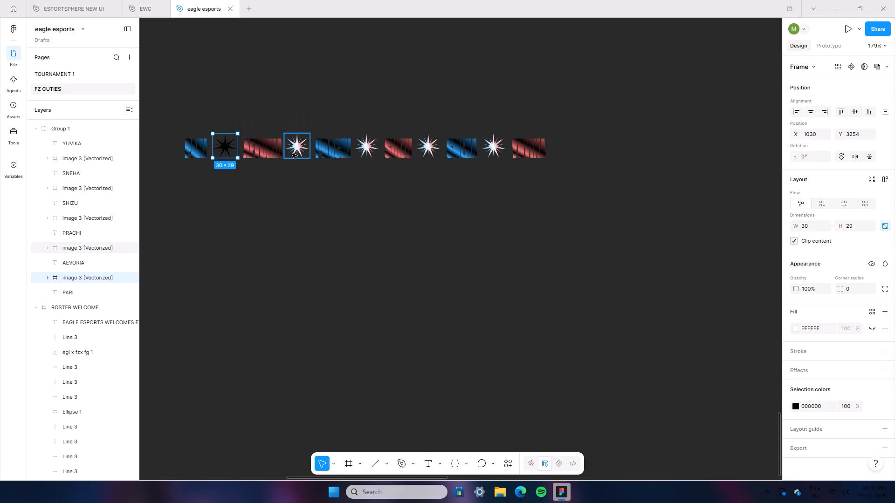
left_click(292, 154)
right_click(292, 154)
left_click(335, 129)
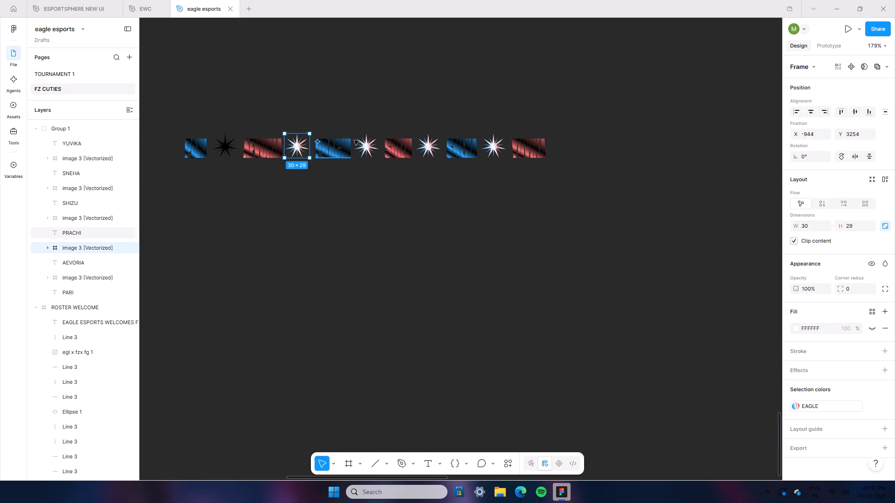
left_click(361, 148)
right_click(361, 148)
left_click(398, 136)
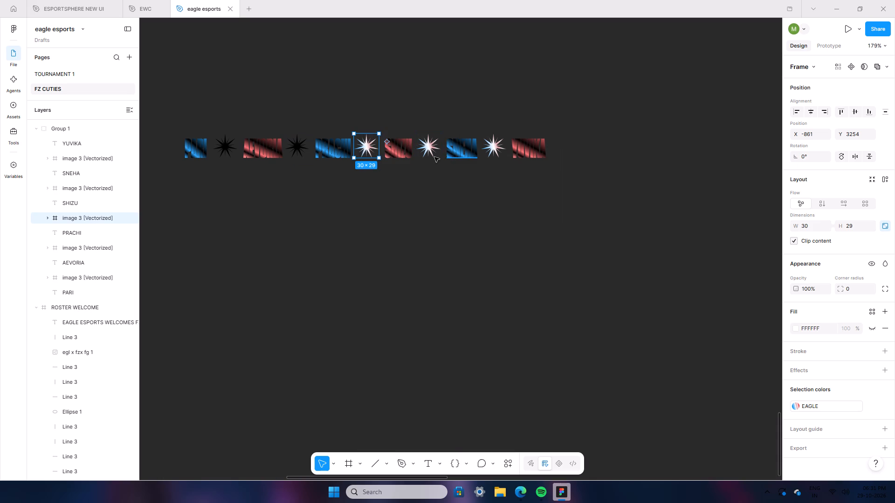
left_click(432, 155)
right_click(432, 154)
left_click(474, 130)
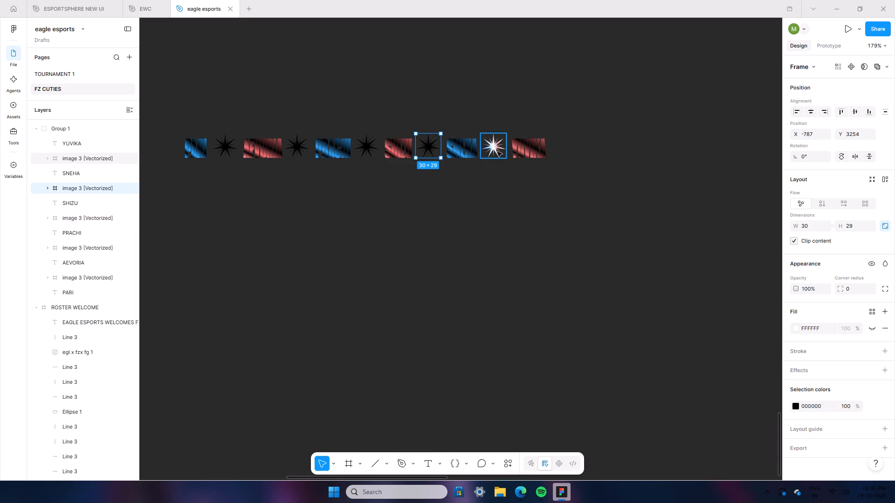
left_click(497, 152)
right_click(497, 152)
left_click(529, 135)
left_click(461, 260)
Move the recolored player-name group back into the white ROSTER WELCOME poster beneath WELCOME, at X 58, Y 1235.
scroll(447, 272, "down", 5)
left_click(423, 199)
left_click_drag(436, 197, 488, 0)
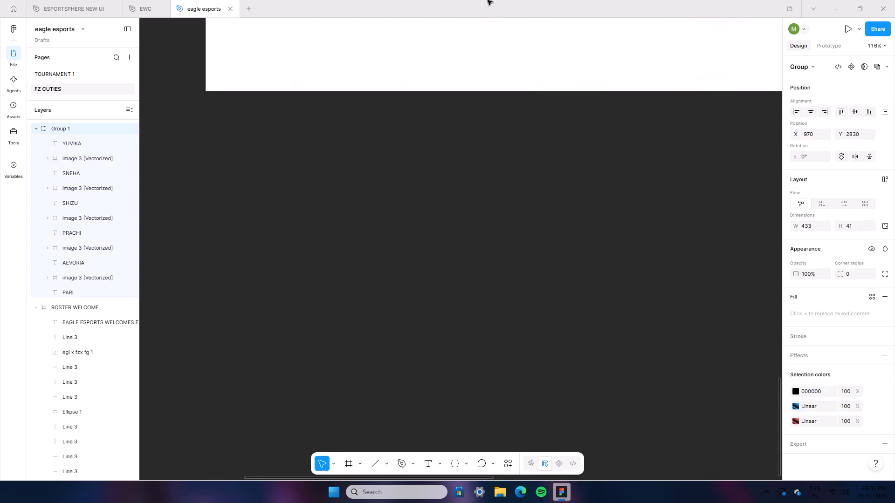
left_click_drag(488, 0, 406, 121)
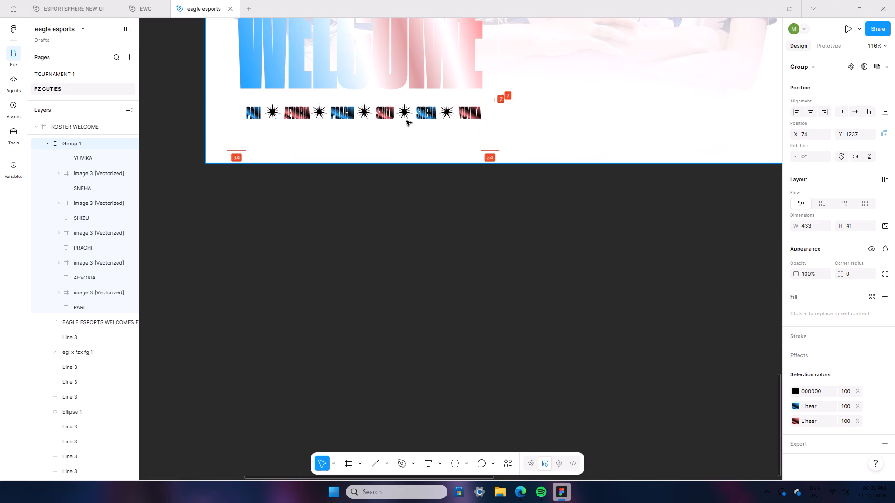
left_click_drag(406, 121, 397, 120)
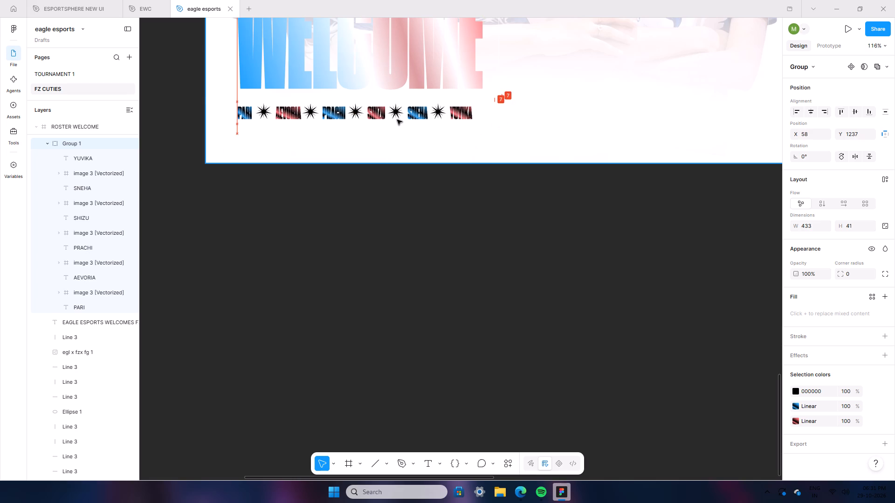
left_click_drag(397, 120, 397, 118)
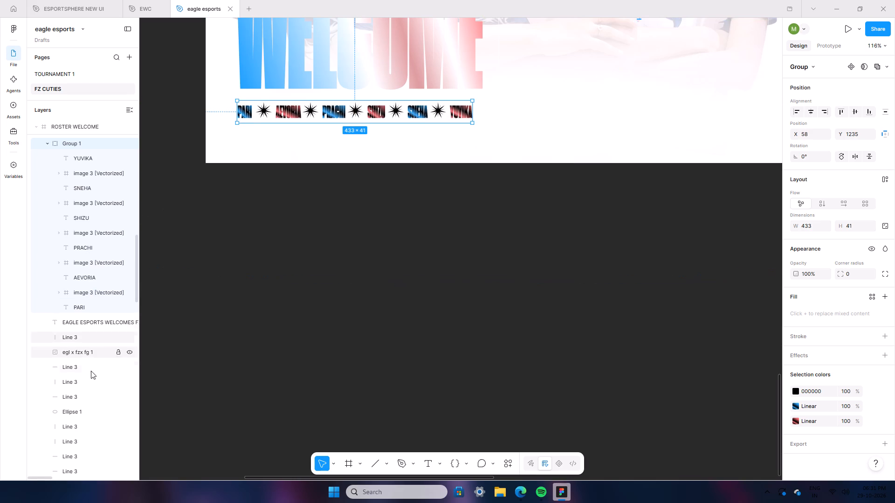
Set the stroke of the short horizontal line beneath the logos in the white poster to black 000000.
left_click(87, 368)
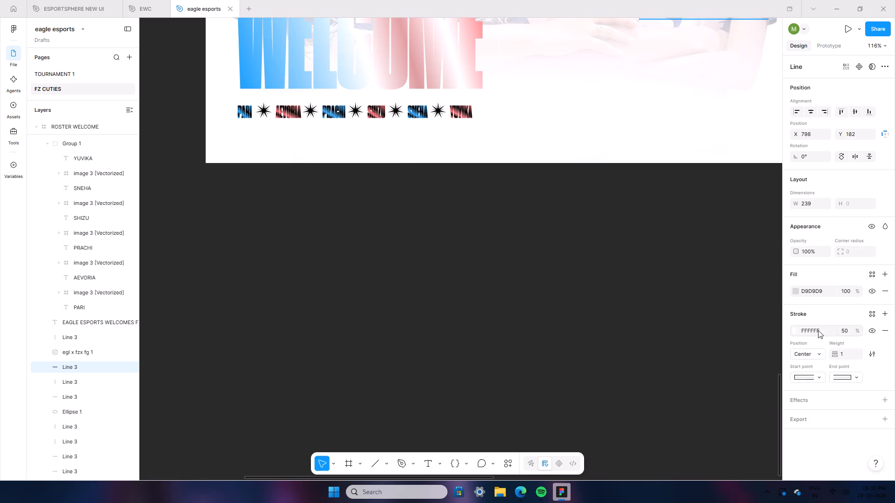
left_click(818, 330)
left_click(813, 289)
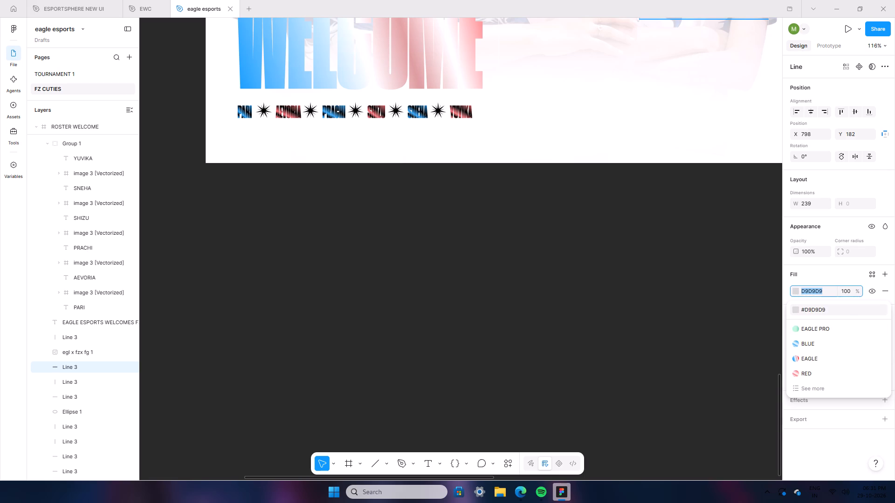
left_click(810, 275)
left_click(821, 330)
key("0")
left_click(821, 347)
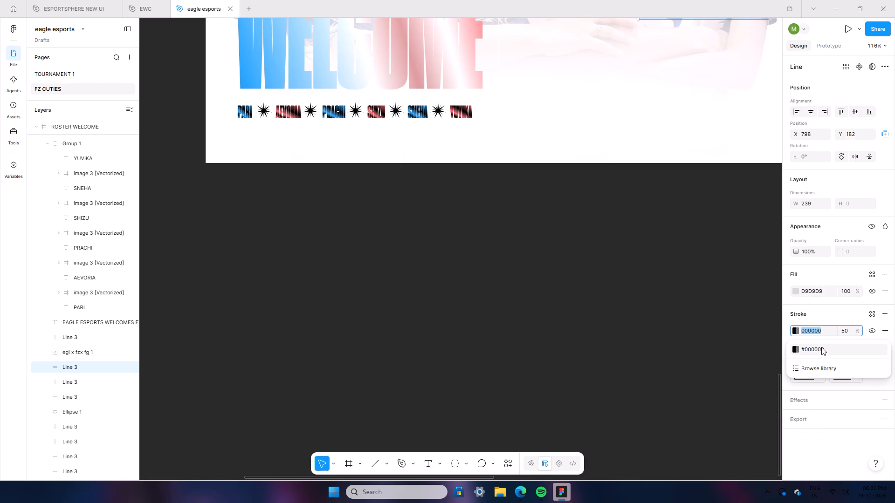
scroll(434, 347, "up", 8)
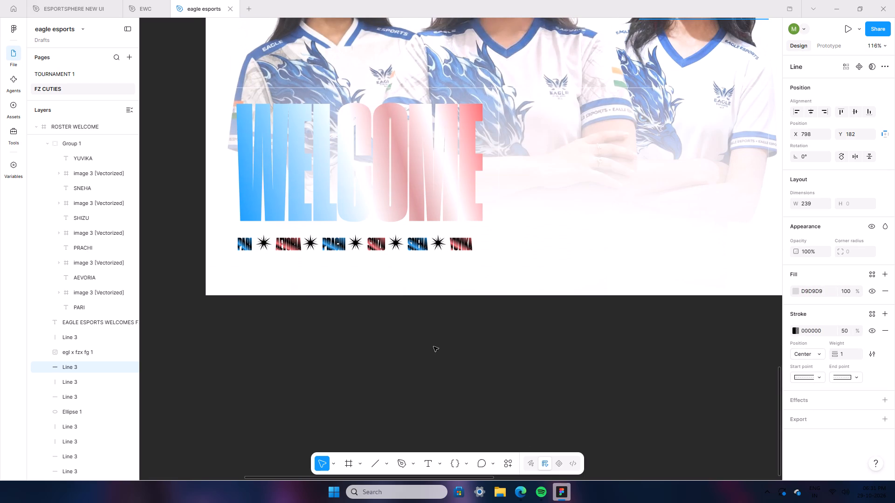
scroll(434, 347, "down", 6)
scroll(432, 353, "down", 8, "ctrl")
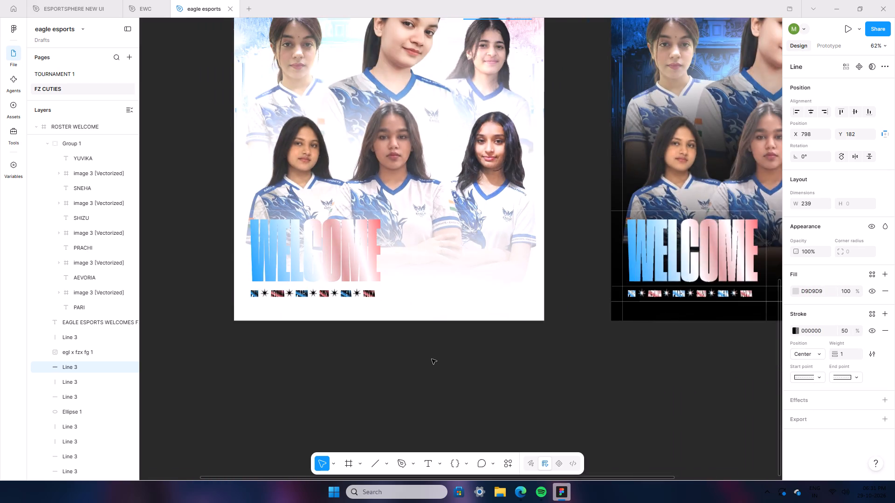
scroll(432, 359, "down", 2, "ctrl")
left_click(353, 386)
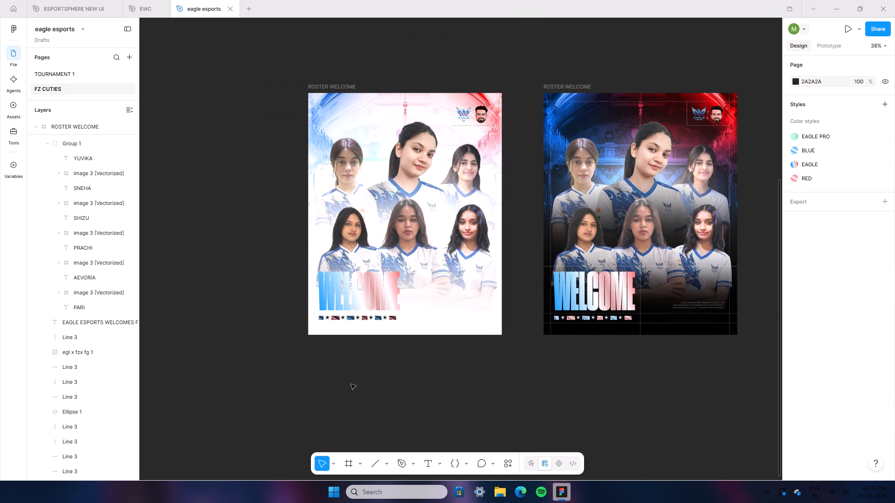
Set the strokes of the vertical line at X 1037 and the horizontal line at Y 46 to black 000000.
scroll(291, 395, "up", 12, "ctrl")
scroll(334, 384, "up", 4, "ctrl")
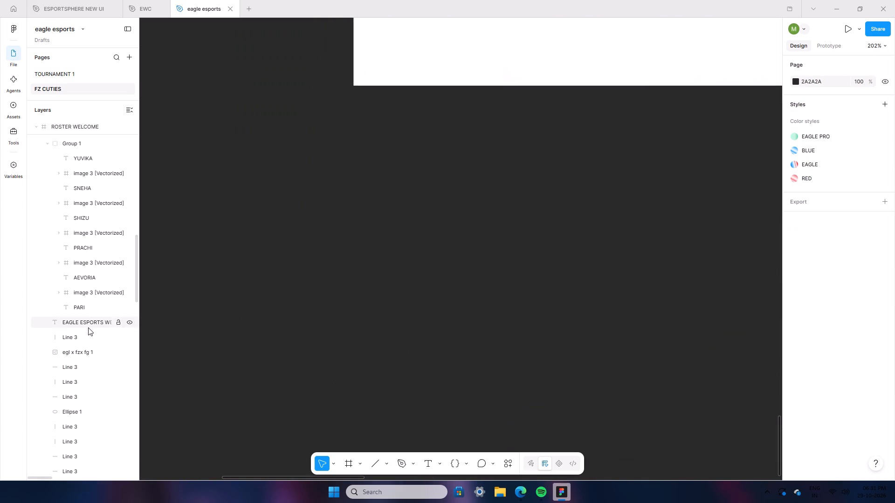
left_click(78, 370)
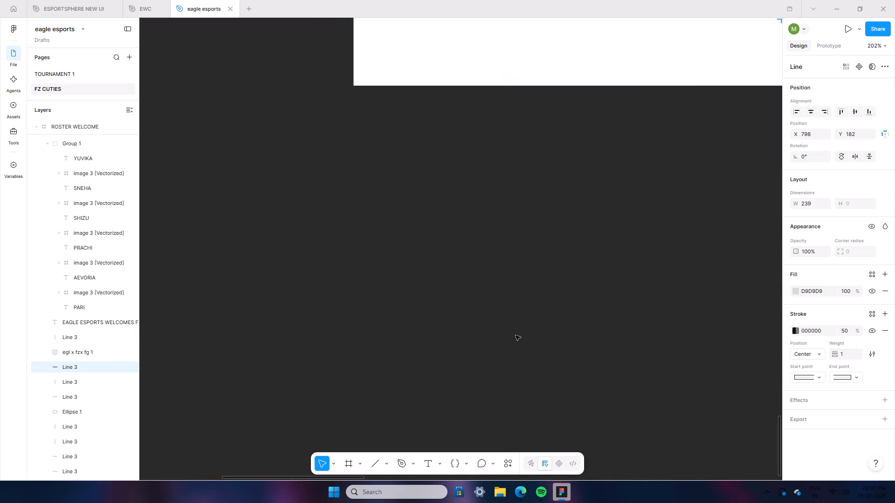
left_click(78, 378)
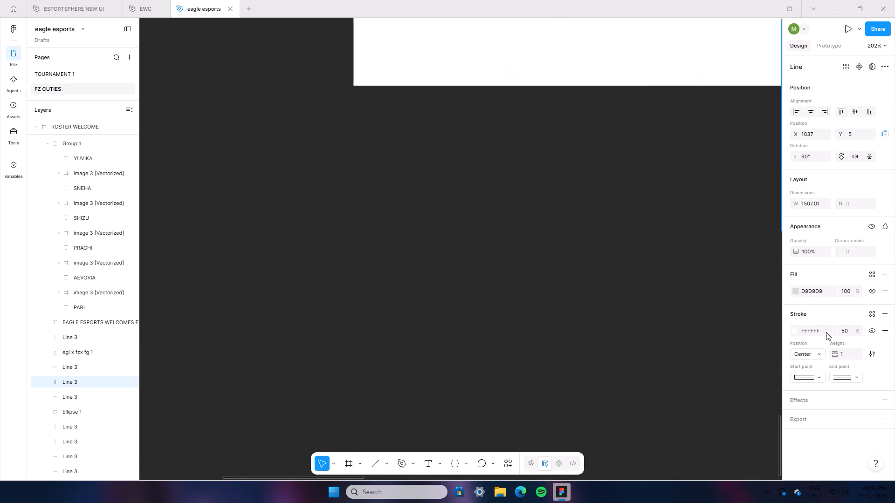
left_click(823, 330)
key("0")
left_click(834, 348)
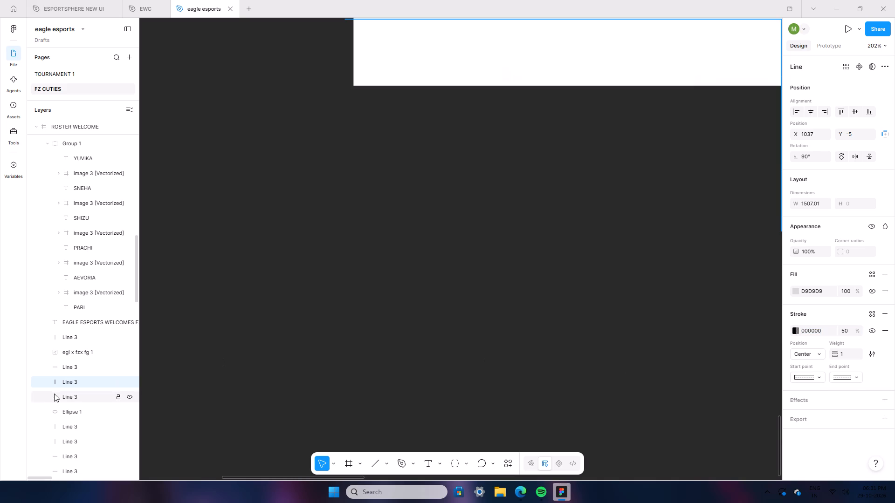
left_click(57, 393)
left_click(822, 328)
key("0")
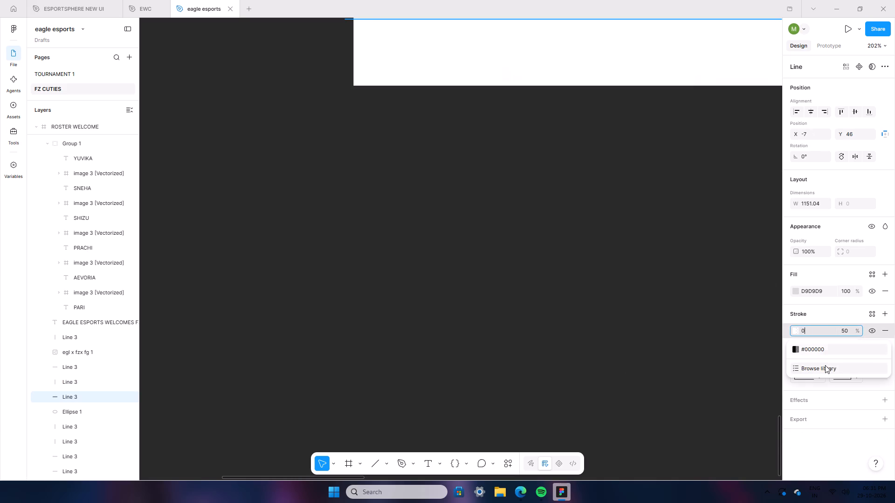
left_click(817, 344)
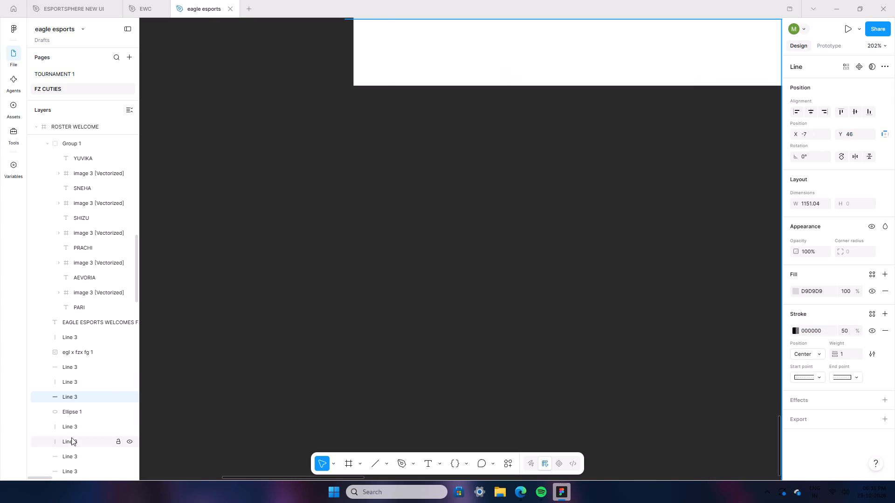
Set the strokes of the two vertical lines at X 40 and X 540 to black 000000.
left_click(70, 430)
left_click(822, 333)
key("0")
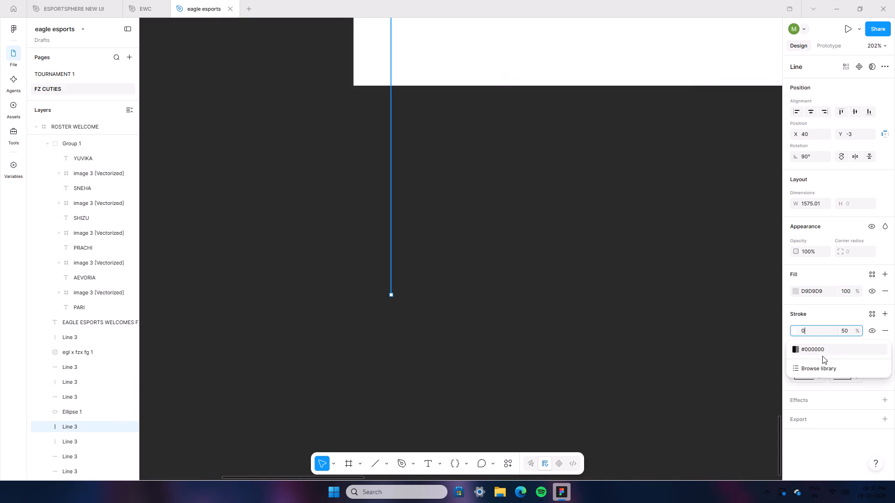
left_click(820, 350)
left_click(56, 447)
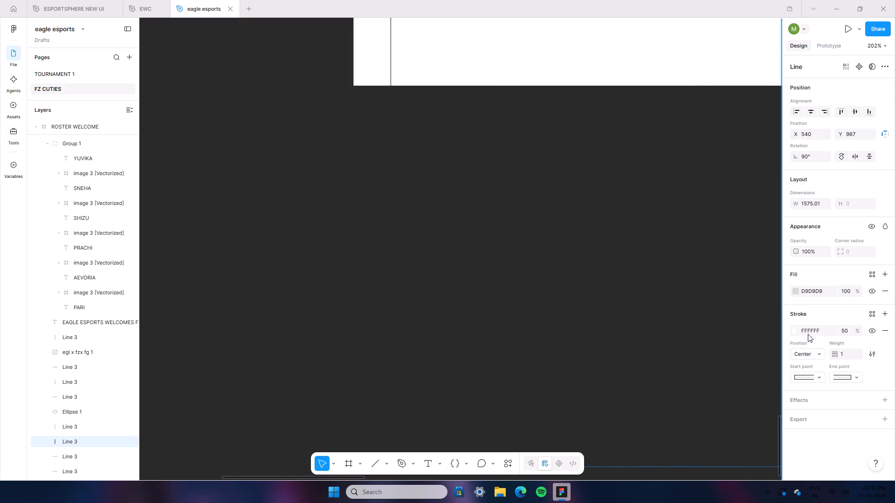
left_click(810, 333)
key("0")
left_click(835, 352)
Set the strokes of the horizontal lines at Y 968, Y 1230 and Y 1283.5 to black 000000.
left_click(59, 457)
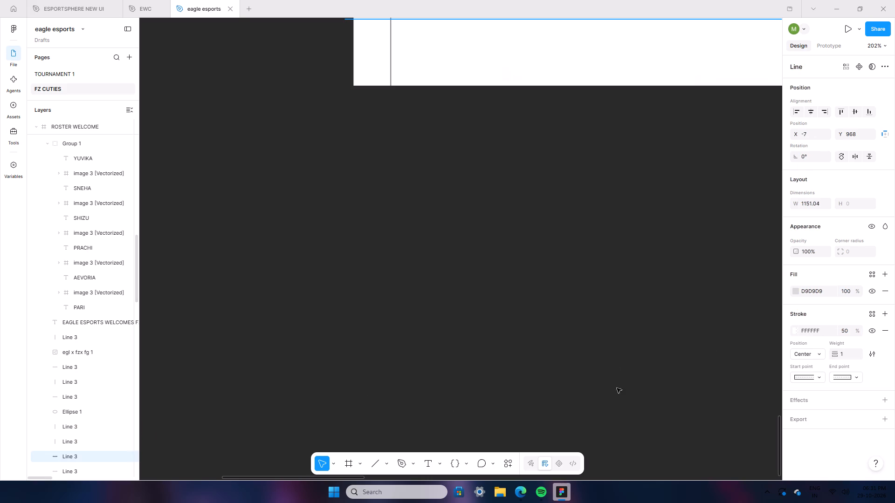
left_click(830, 328)
key("0")
left_click(829, 349)
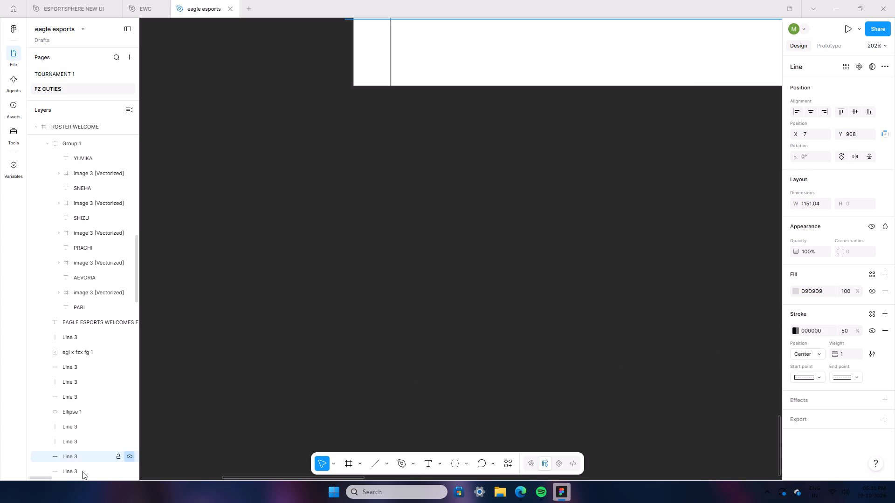
left_click(60, 473)
left_click(823, 326)
key("0")
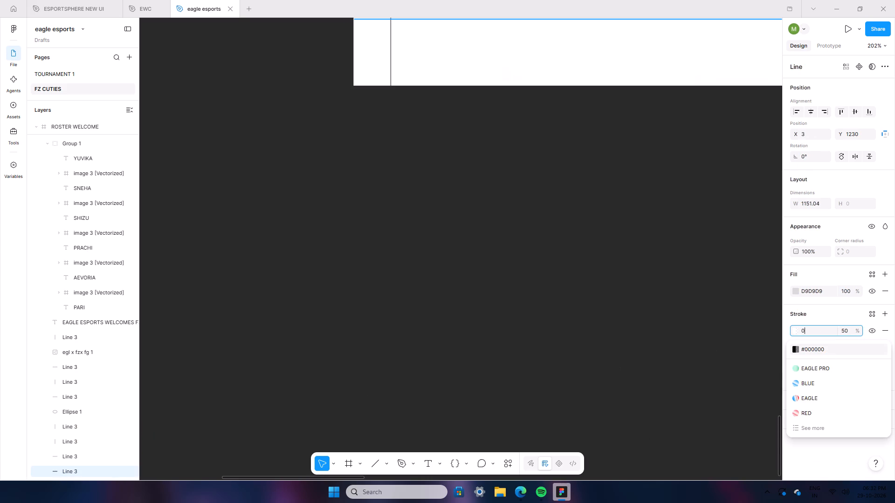
left_click(827, 354)
scroll(88, 470, "down", 2)
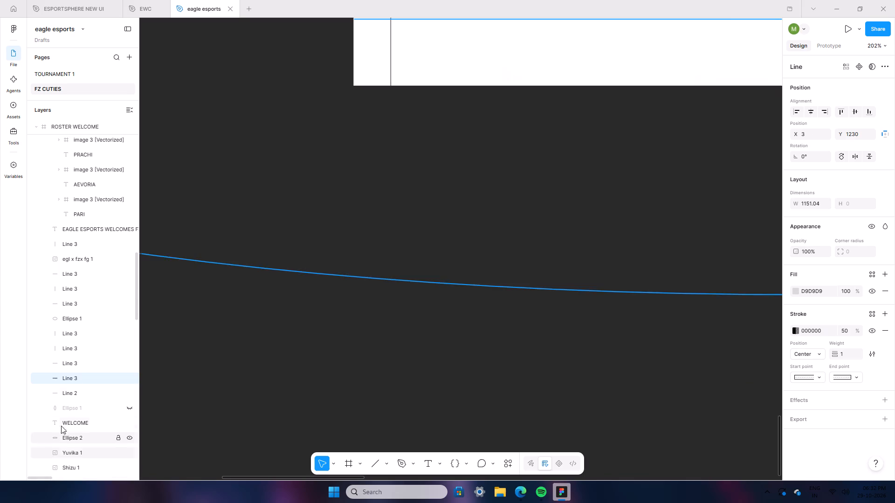
left_click(78, 394)
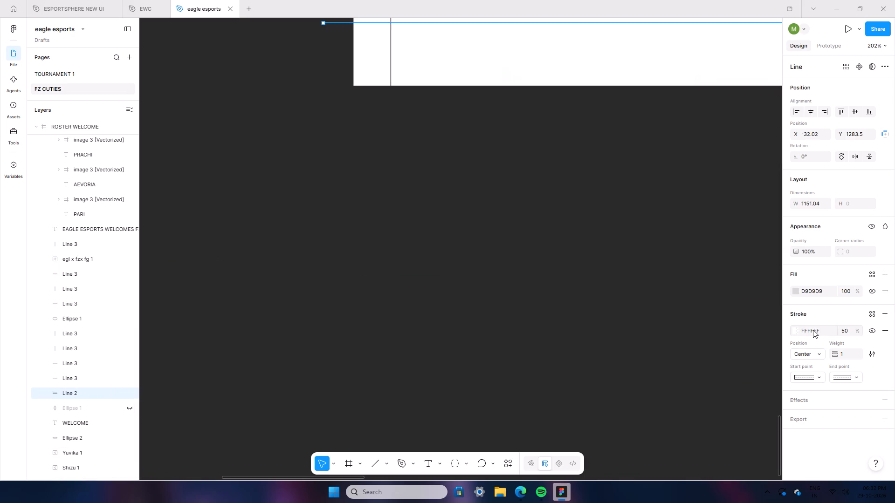
left_click(811, 332)
key("0")
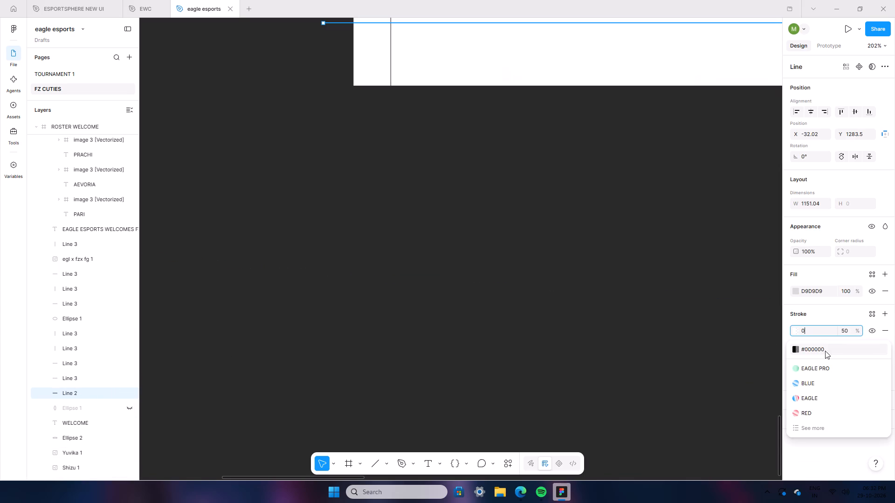
left_click(826, 352)
left_click(719, 360)
Change the white stop at 25% of the WELCOME text's EAGLE gradient fill to black 000000 in the white poster.
scroll(707, 353, "down", 2)
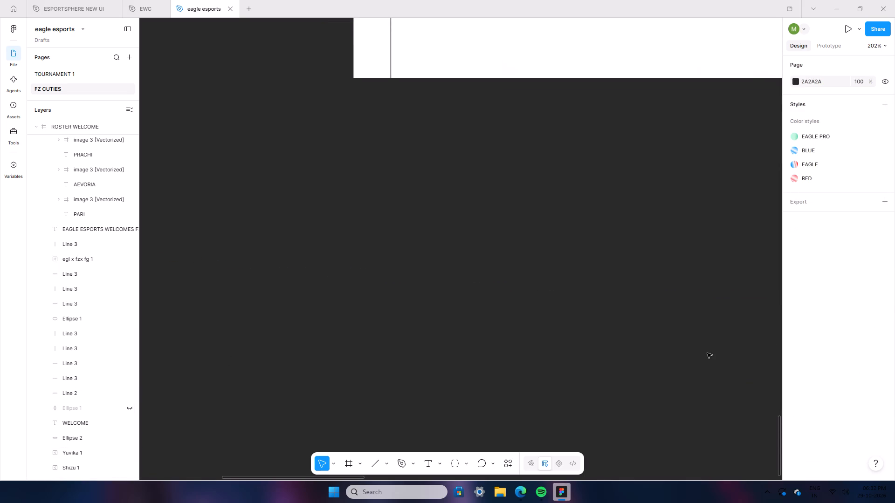
scroll(707, 353, "down", 9, "ctrl")
scroll(737, 377, "down", 5, "ctrl")
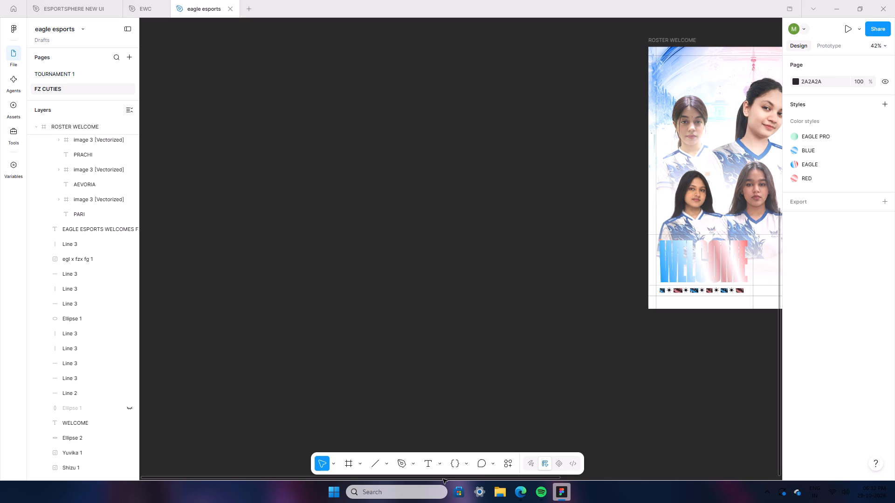
left_click_drag(395, 472, 468, 491)
left_click_drag(405, 476, 588, 502)
scroll(509, 362, "up", 2, "ctrl")
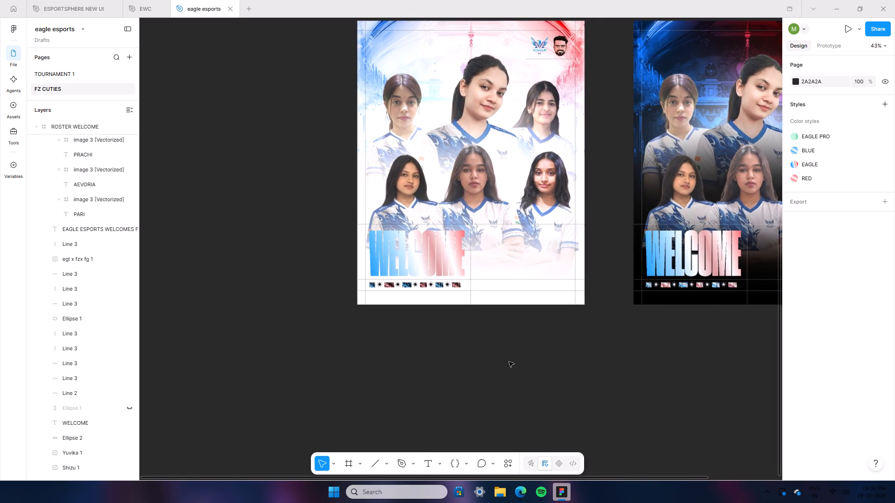
scroll(509, 362, "up", 6, "ctrl")
scroll(424, 361, "up", 4, "ctrl")
scroll(404, 356, "up", 4)
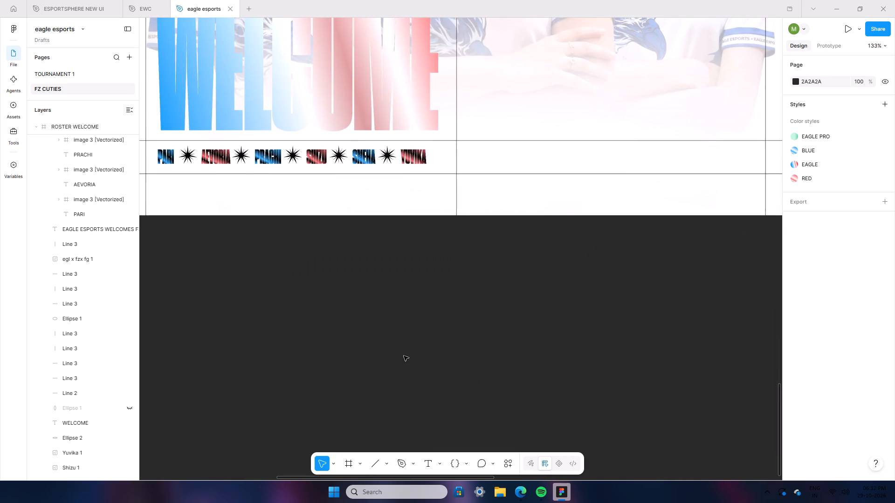
scroll(404, 356, "up", 1)
left_click(384, 122)
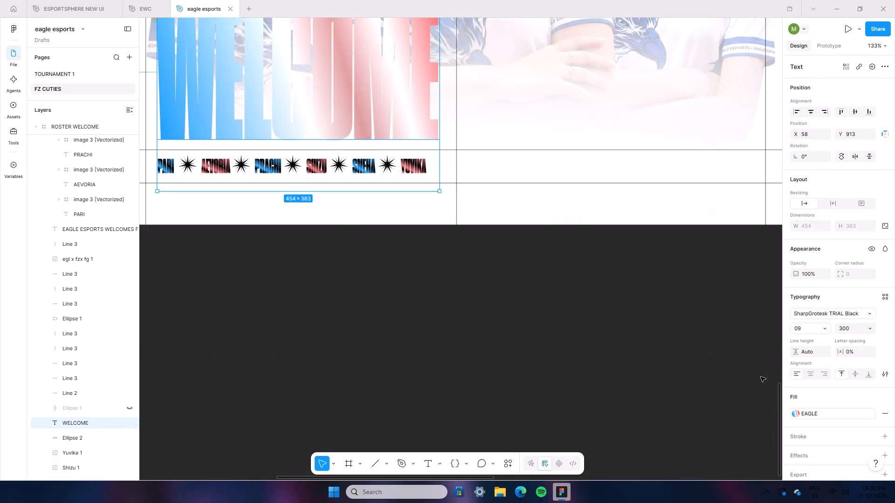
left_click(800, 415)
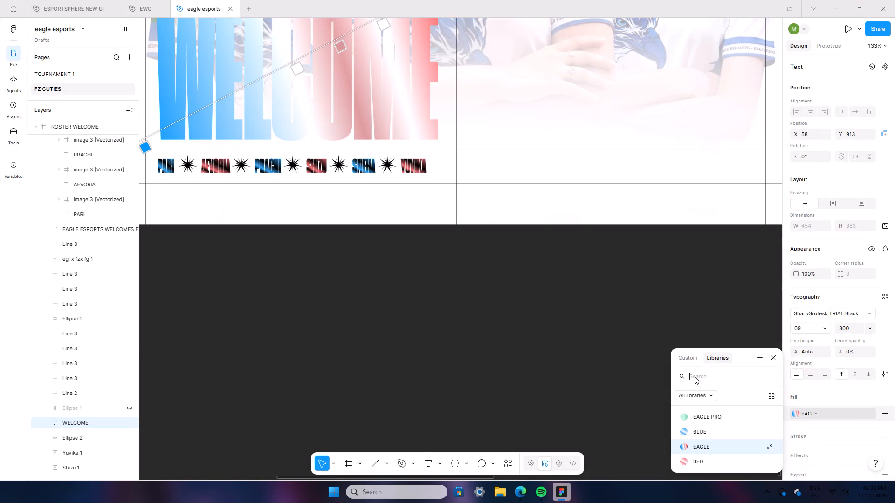
left_click(694, 361)
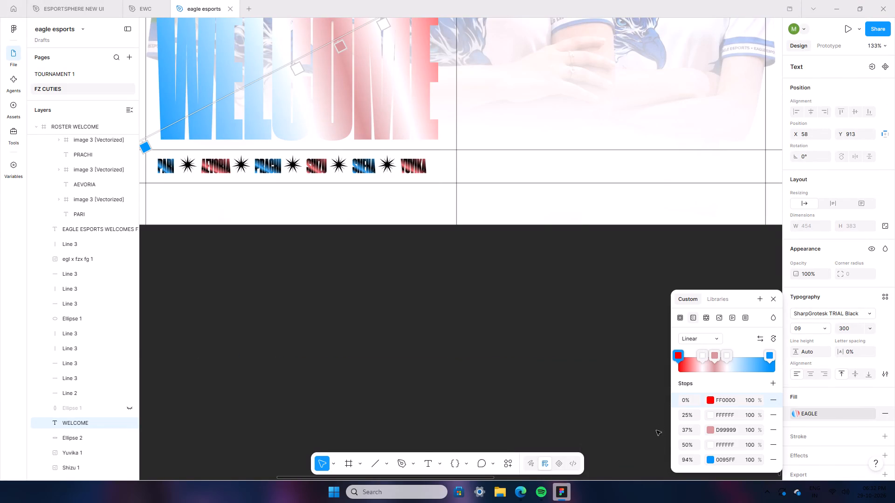
left_click(710, 415)
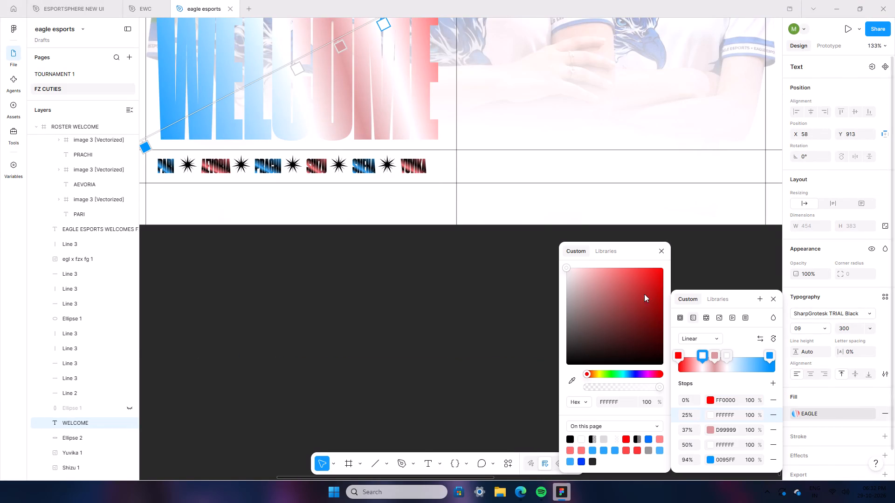
left_click_drag(588, 347, 553, 383)
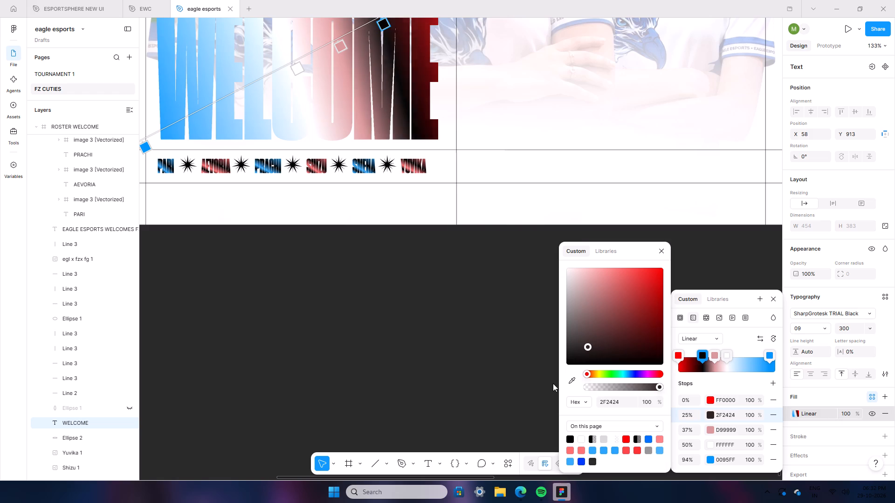
left_click_drag(553, 383, 524, 427)
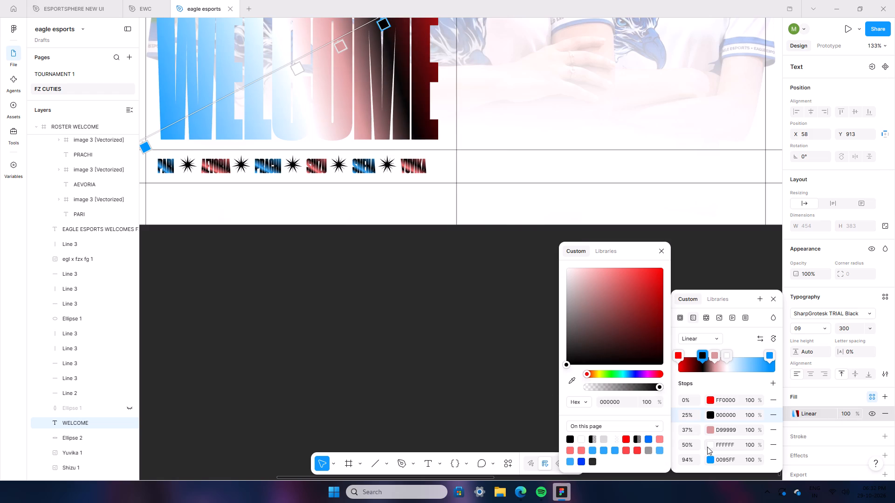
Change the white stop at 50% of the WELCOME text's gradient fill to black 000000.
left_click(709, 445)
left_click_drag(582, 354, 502, 443)
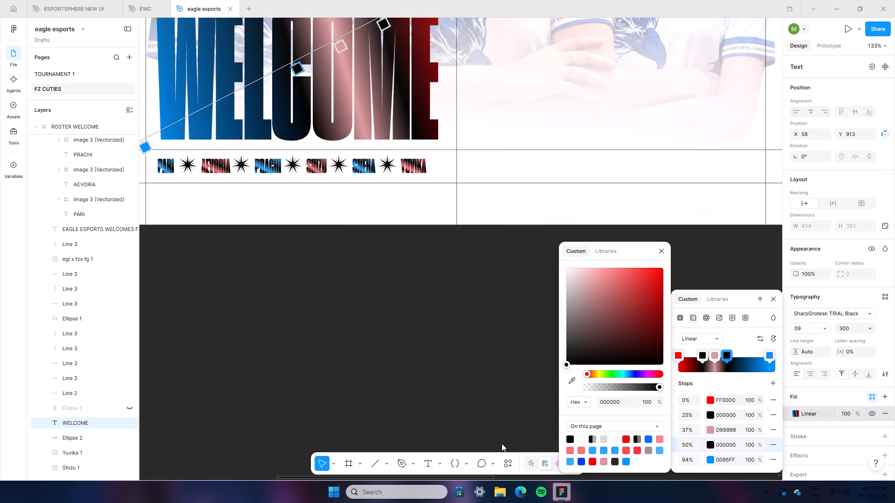
left_click_drag(502, 443, 485, 443)
left_click(401, 388)
scroll(399, 387, "down", 8, "ctrl")
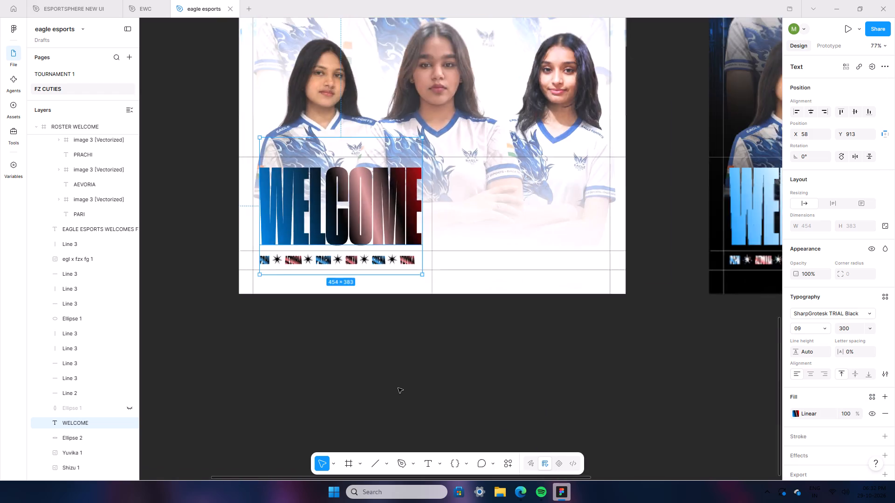
scroll(398, 388, "down", 4, "ctrl")
left_click(424, 408)
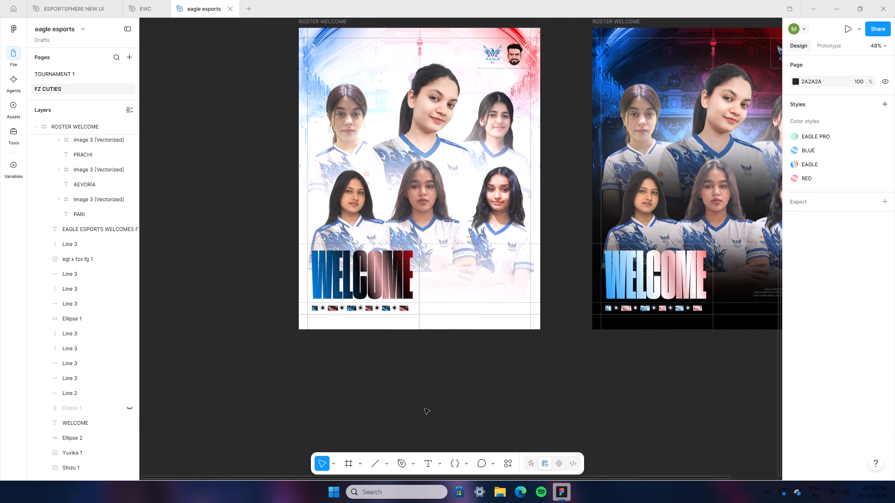
scroll(425, 409, "up", 1, "ctrl")
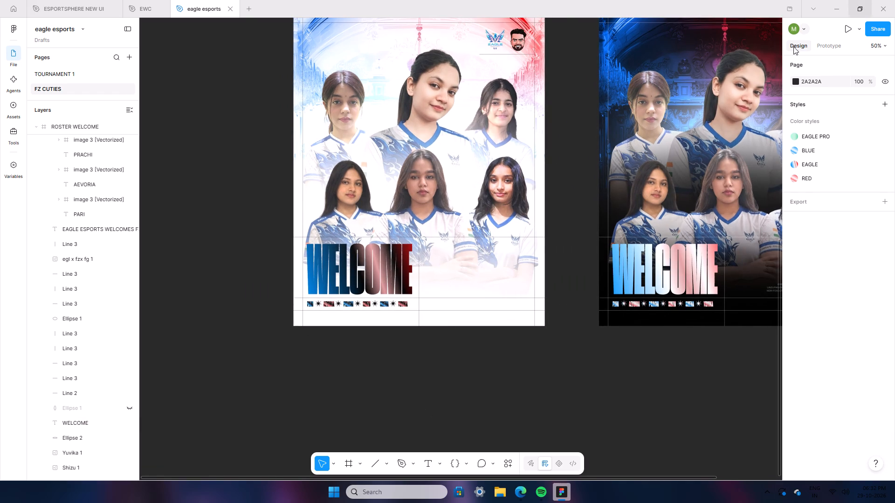
Set the blend mode of the white poster's background image 2 to Hard light after previewing alternative modes.
scroll(392, 389, "down", 2)
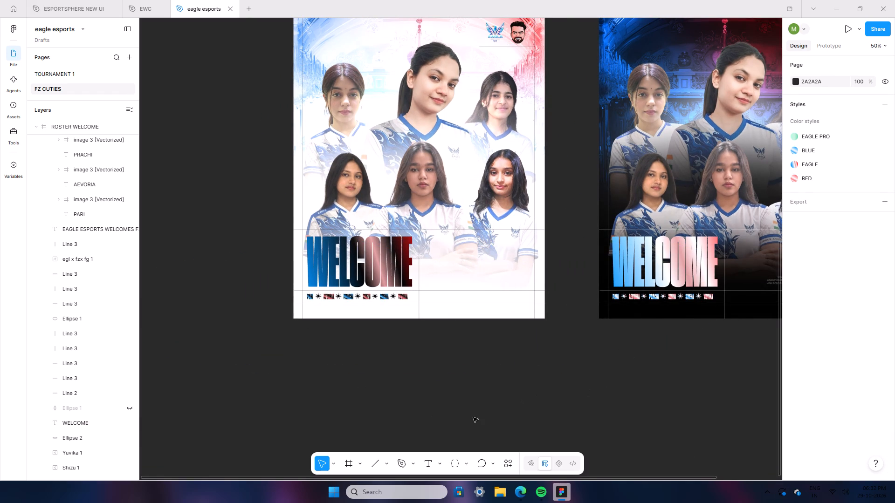
scroll(473, 417, "down", 10)
scroll(433, 420, "down", 2)
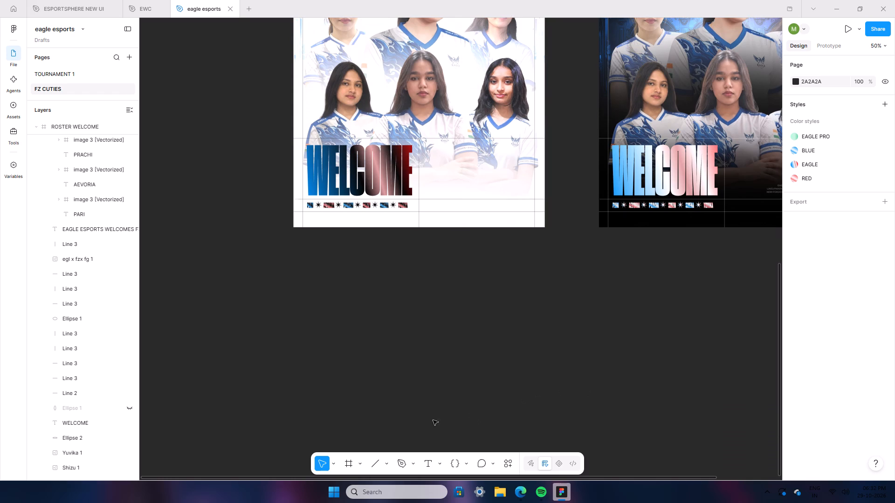
scroll(345, 415, "down", 4)
scroll(91, 411, "down", 4)
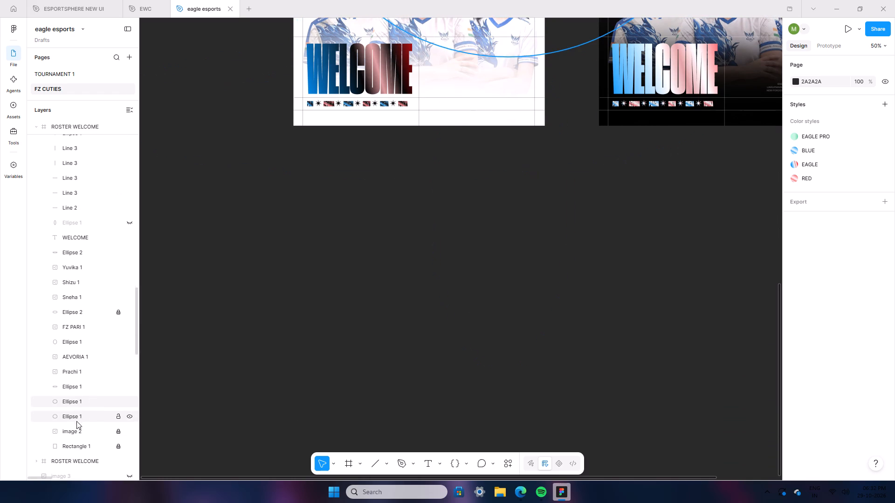
left_click(76, 432)
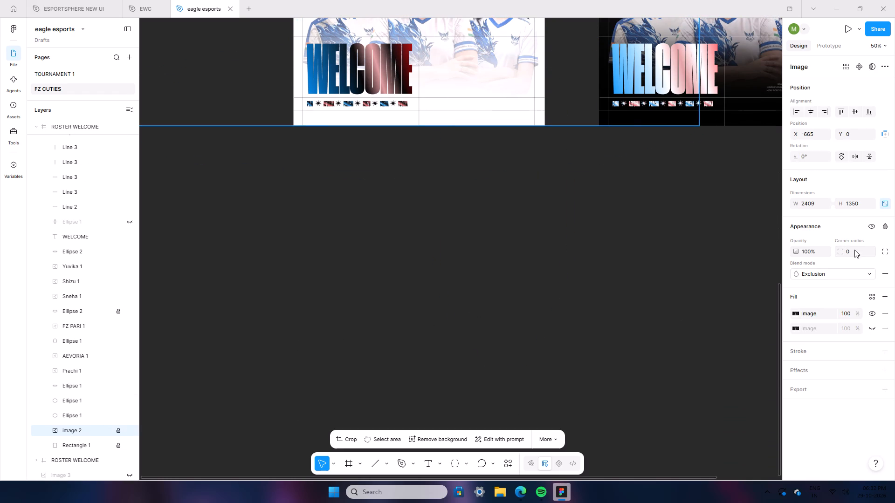
left_click(853, 275)
scroll(541, 309, "up", 5)
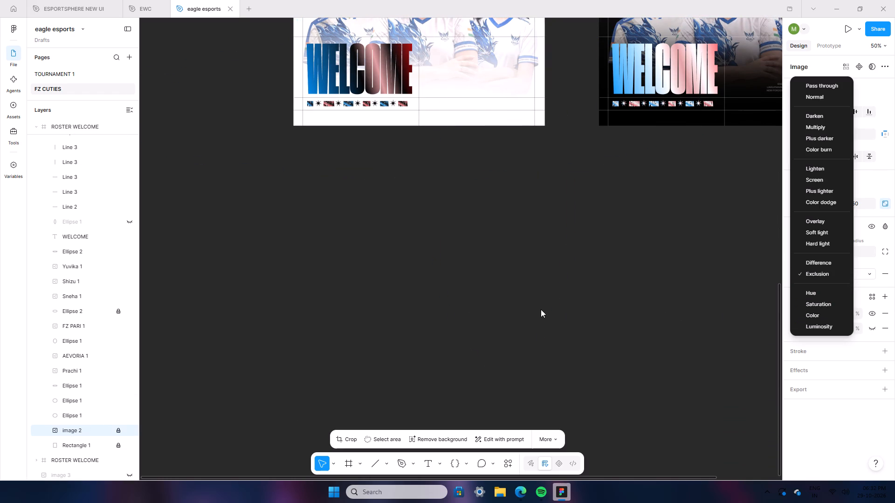
scroll(541, 309, "up", 5)
scroll(631, 213, "up", 1)
left_click(612, 215)
scroll(613, 258, "up", 10)
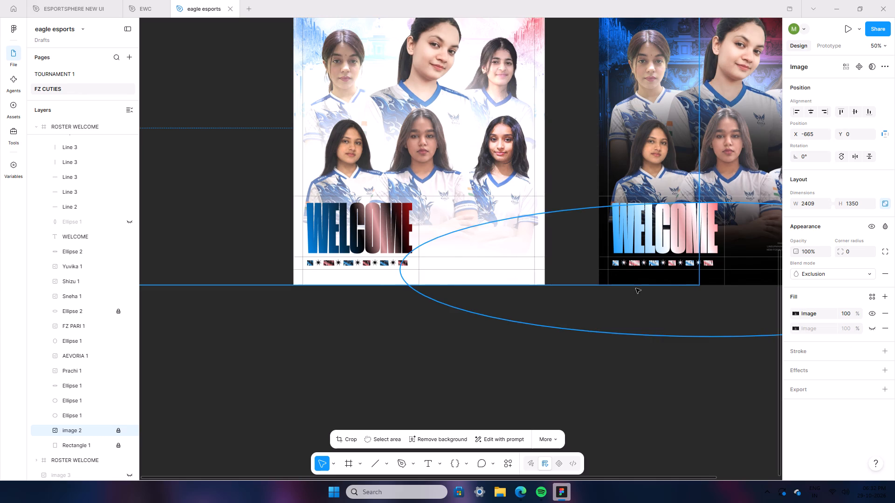
scroll(574, 308, "up", 4)
left_click(818, 273)
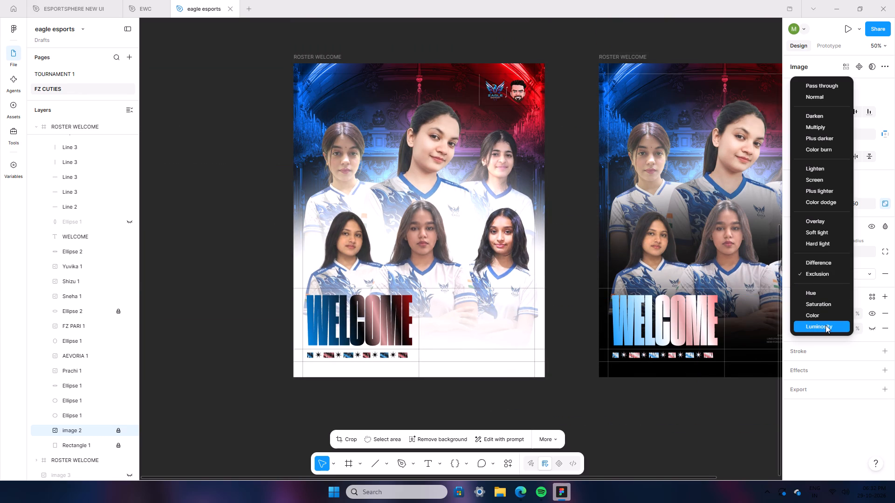
scroll(819, 267, "up", 3)
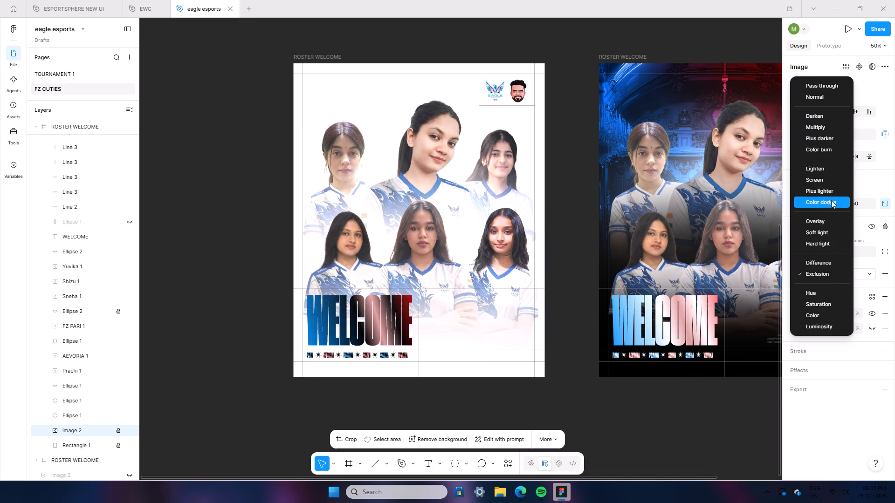
left_click(706, 416)
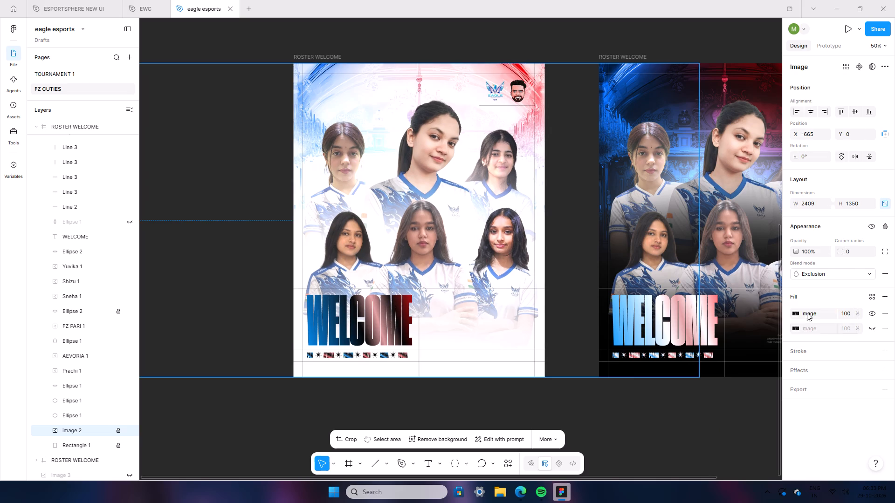
left_click(825, 275)
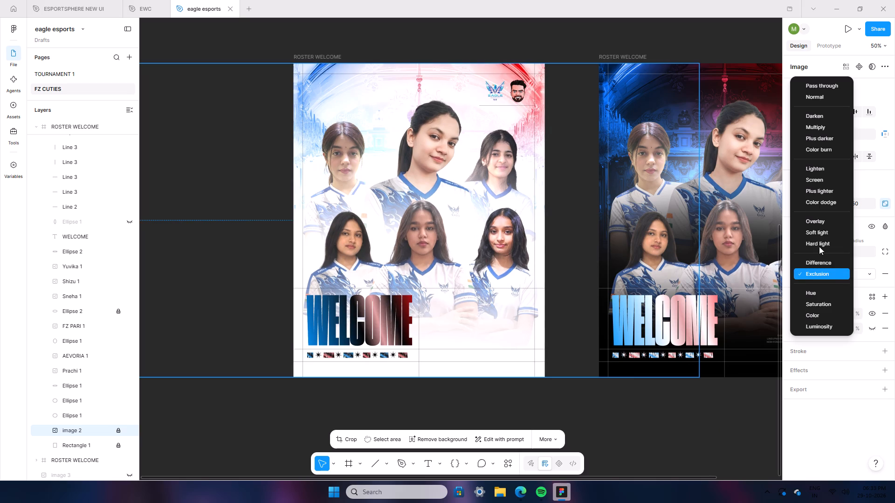
left_click(824, 240)
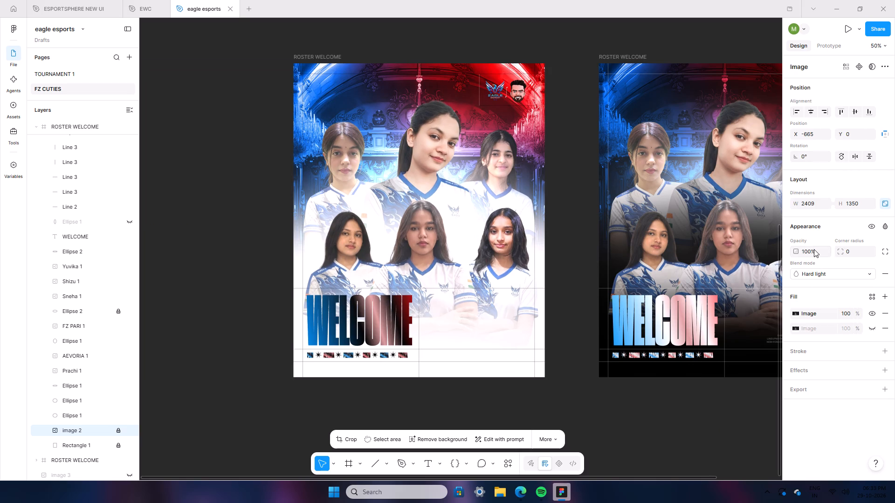
Set the opacity of the white poster's background image 2 to 50%.
left_click(814, 249)
key("5")
key("0")
left_click(818, 224)
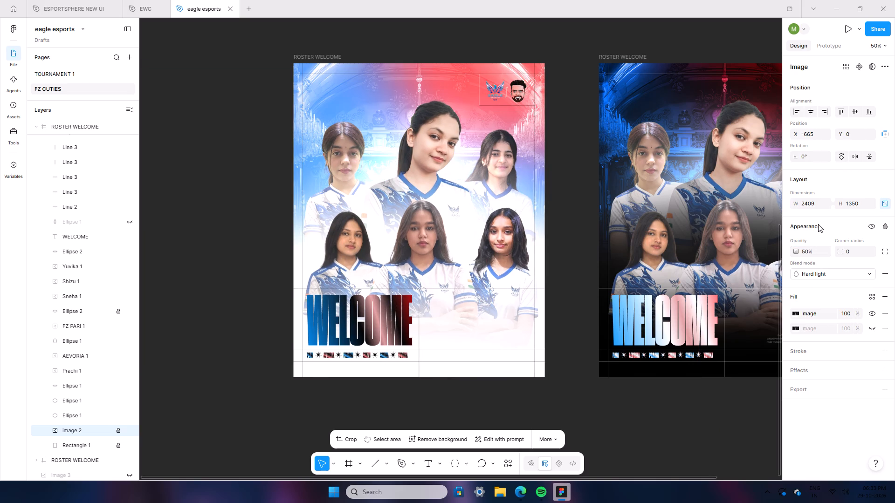
left_click(620, 408)
Change the pink stop at 37% of the white poster's WELCOME text gradient to pure red FF0000.
scroll(611, 411, "down", 2, "ctrl")
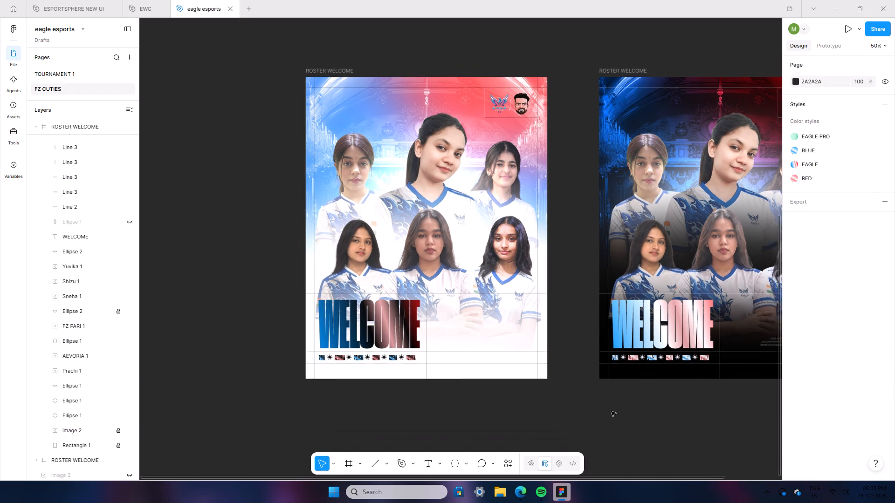
scroll(611, 411, "down", 2, "ctrl")
scroll(588, 434, "down", 6)
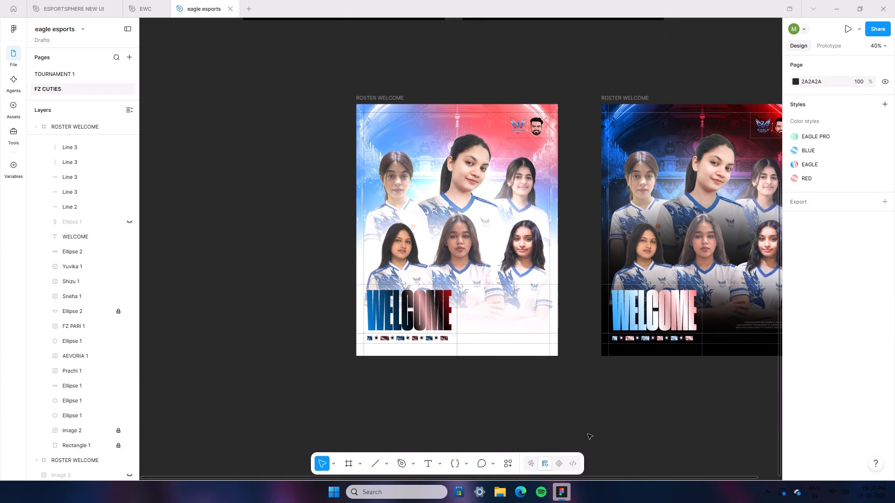
scroll(588, 434, "up", 6, "ctrl")
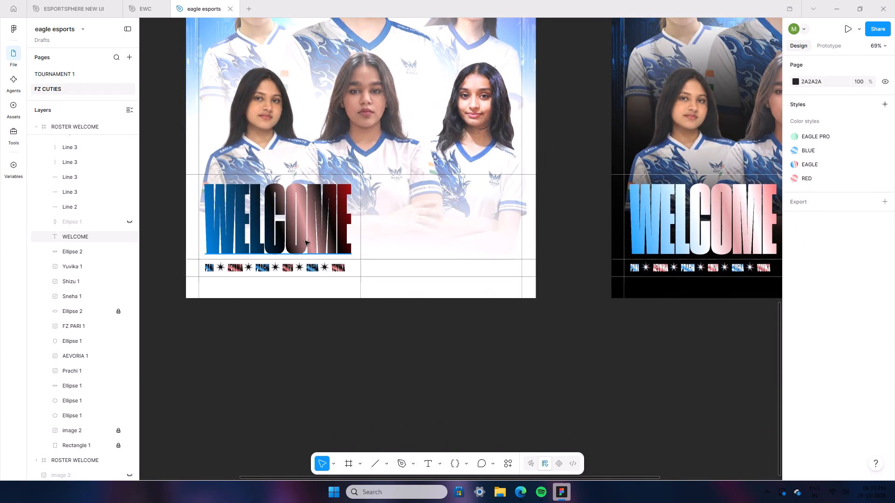
left_click(305, 241)
scroll(347, 374, "up", 5, "ctrl")
left_click(800, 411)
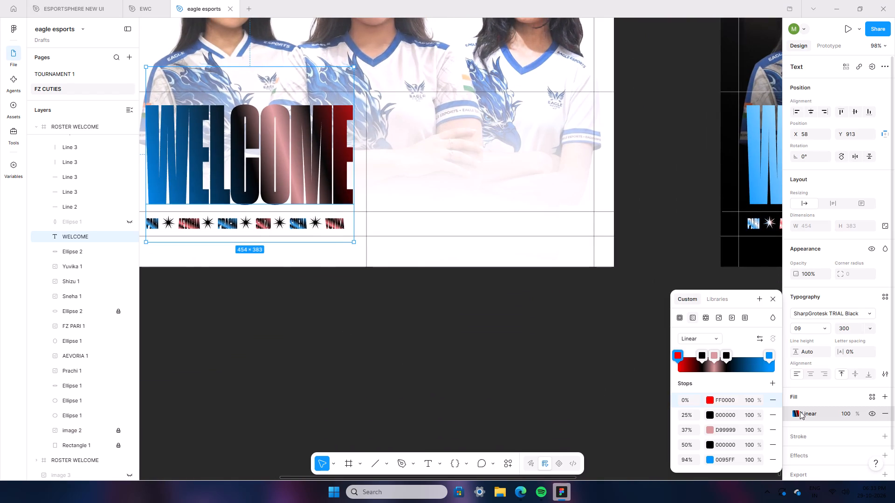
left_click(711, 429)
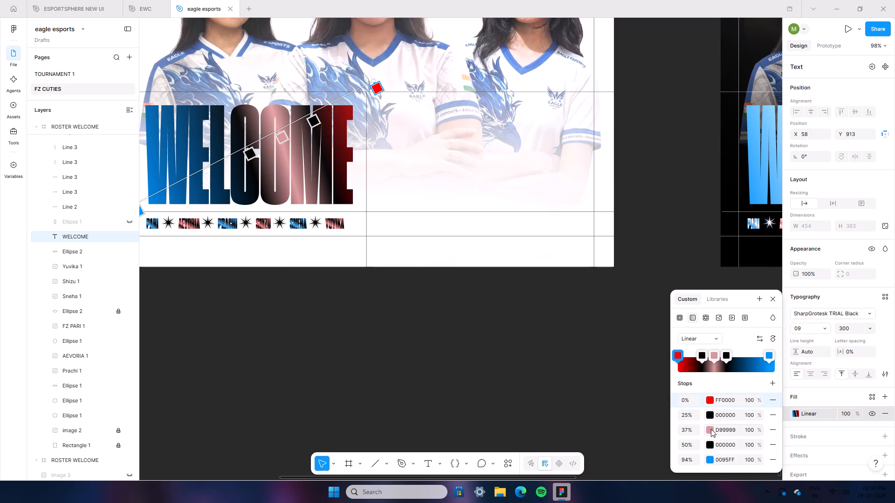
left_click_drag(636, 316, 680, 222)
left_click(412, 348)
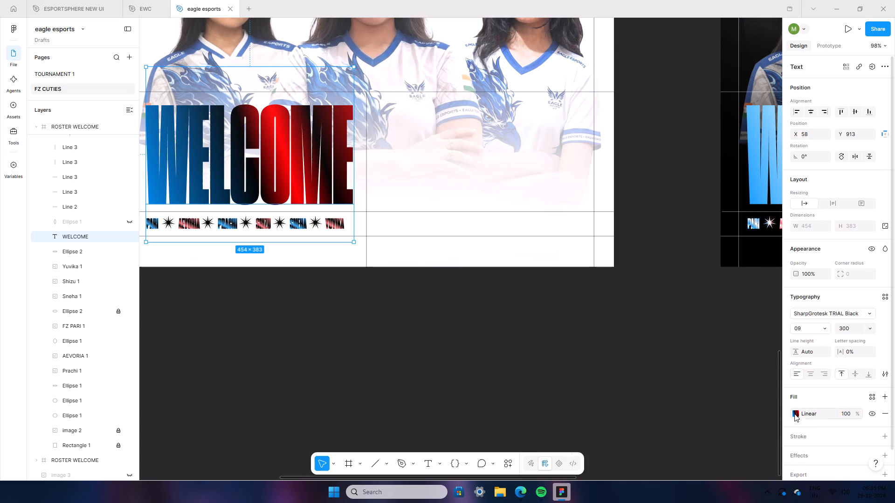
Change the light blue stop at 94% of the WELCOME text's gradient fill to deep blue 0033FF.
left_click(797, 412)
left_click(712, 461)
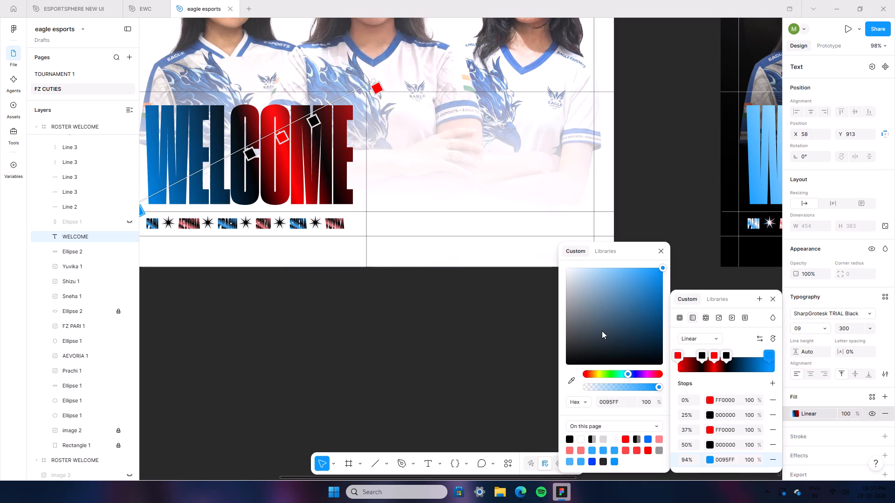
left_click(629, 373)
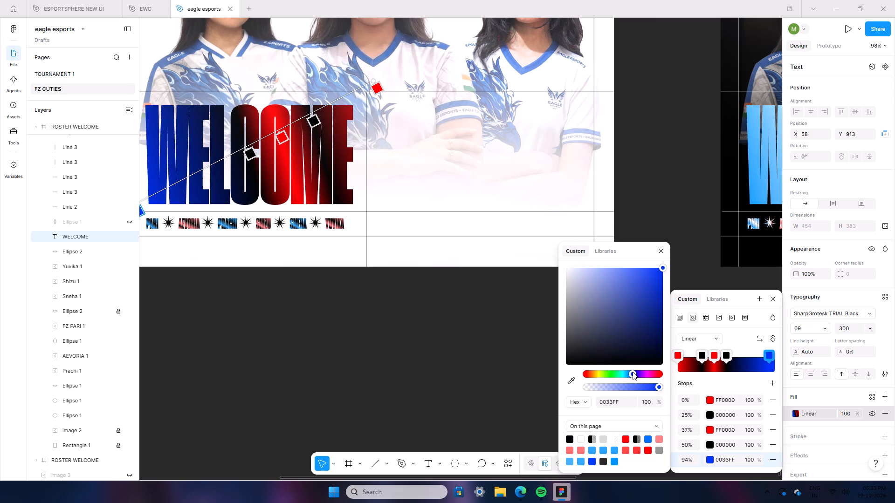
double_click(455, 373)
Start a screen capture with the white and dark ROSTER WELCOME posters side by side in view.
scroll(266, 408, "down", 7, "ctrl")
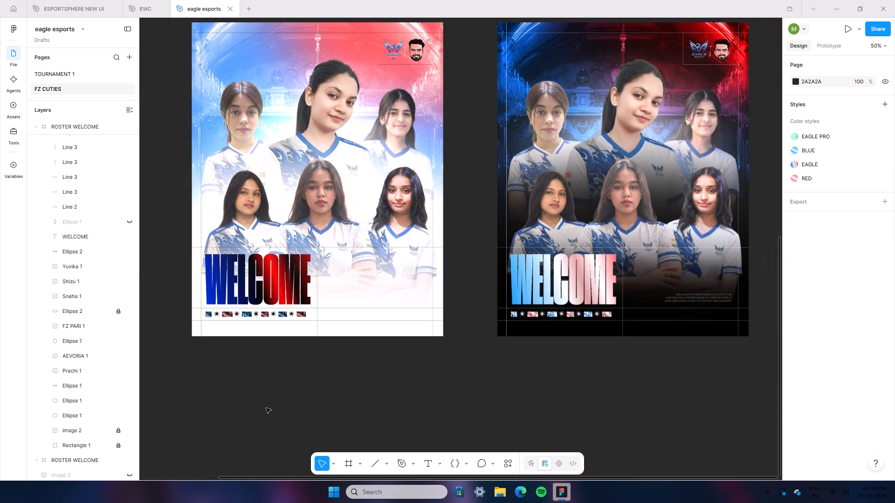
scroll(266, 409, "down", 3, "ctrl")
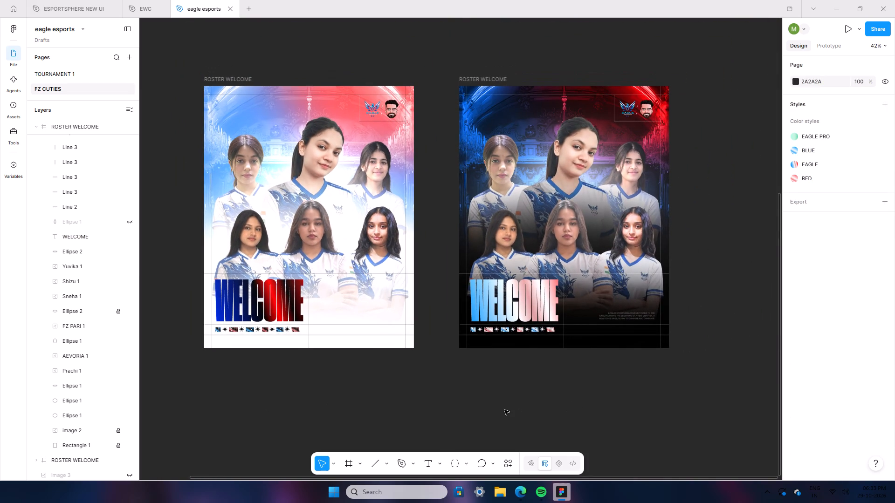
key("Print")
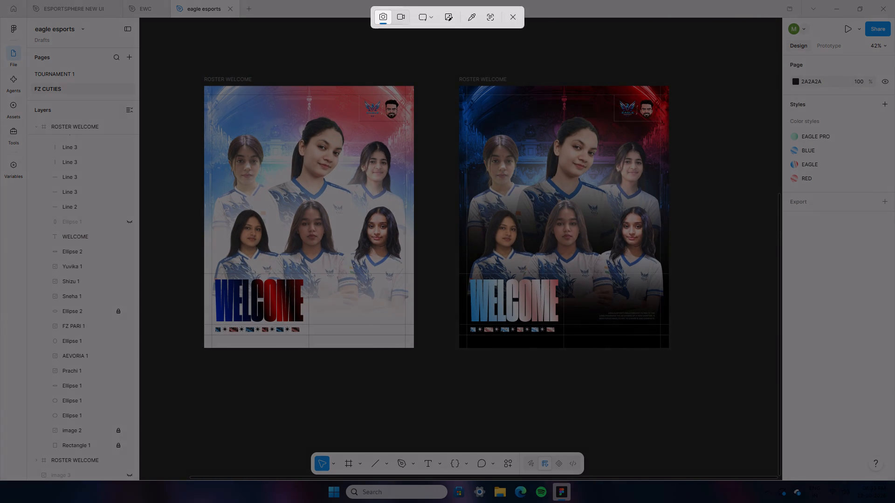
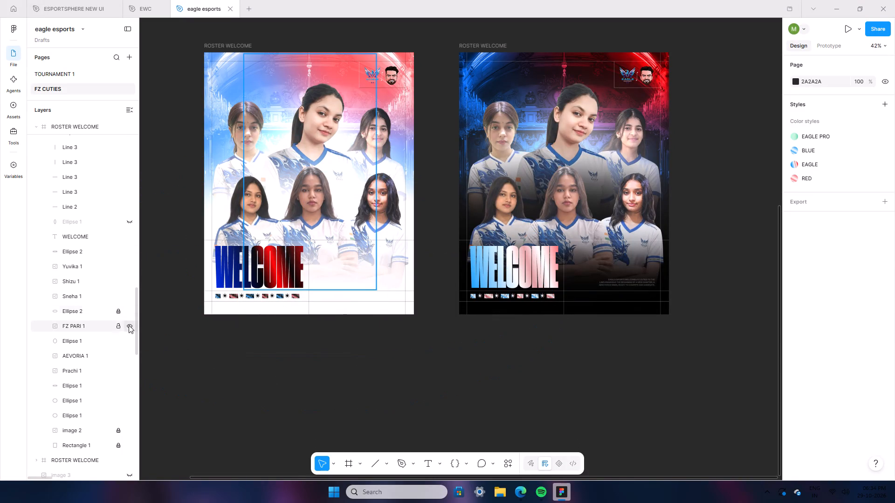
Toggle the Ellipse 1 layer below FZ PARI 1 off and back on to compare the white poster.
left_click(125, 340)
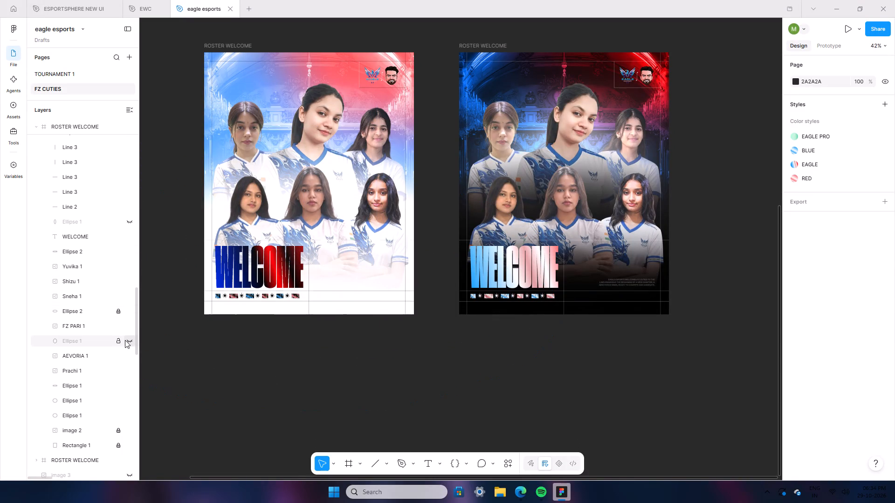
left_click(125, 340)
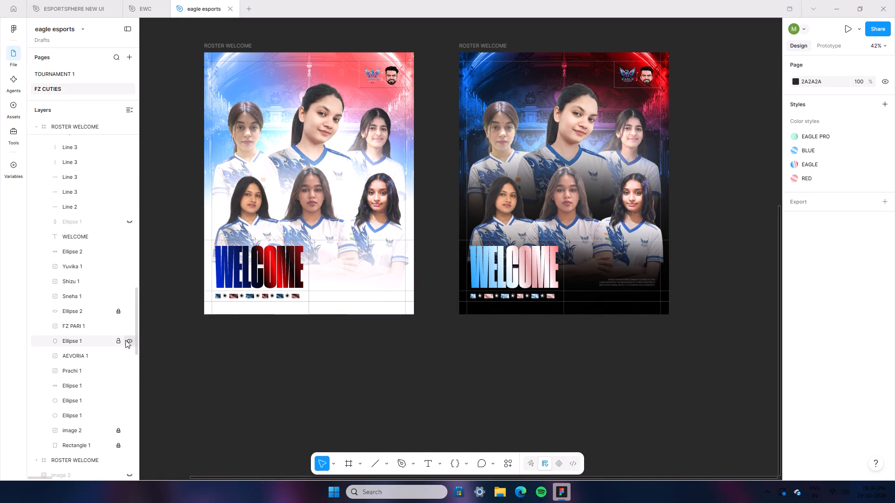
left_click(394, 373)
Replace the blue linear gradient in the white poster's player-name row with solid black 000000.
scroll(224, 416, "down", 1)
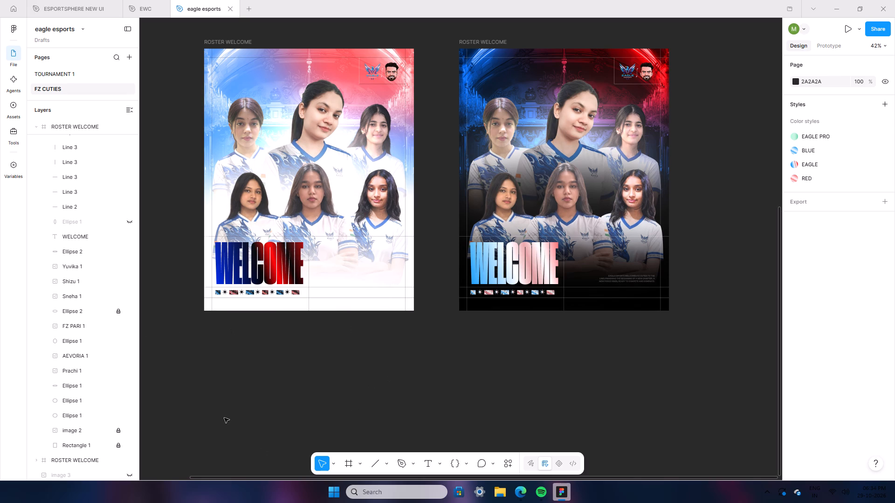
scroll(224, 418, "down", 2)
scroll(217, 396, "up", 2)
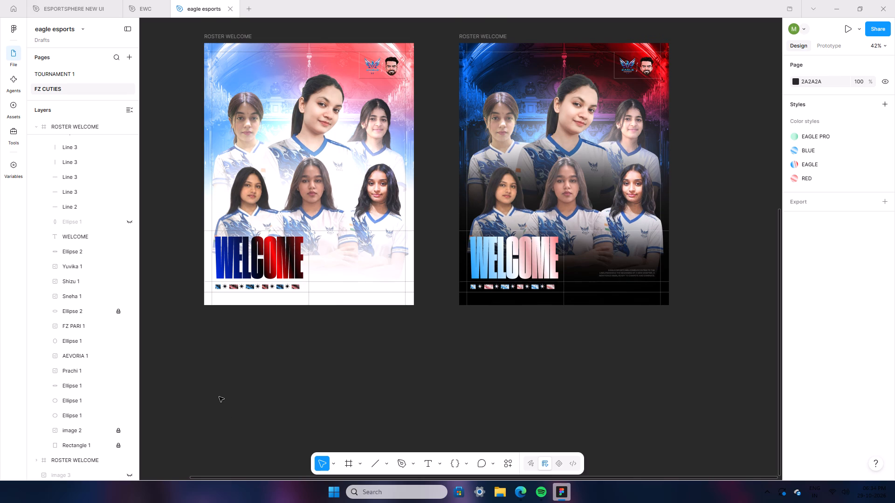
scroll(219, 397, "up", 4)
scroll(303, 401, "up", 1)
scroll(280, 412, "up", 1, "ctrl")
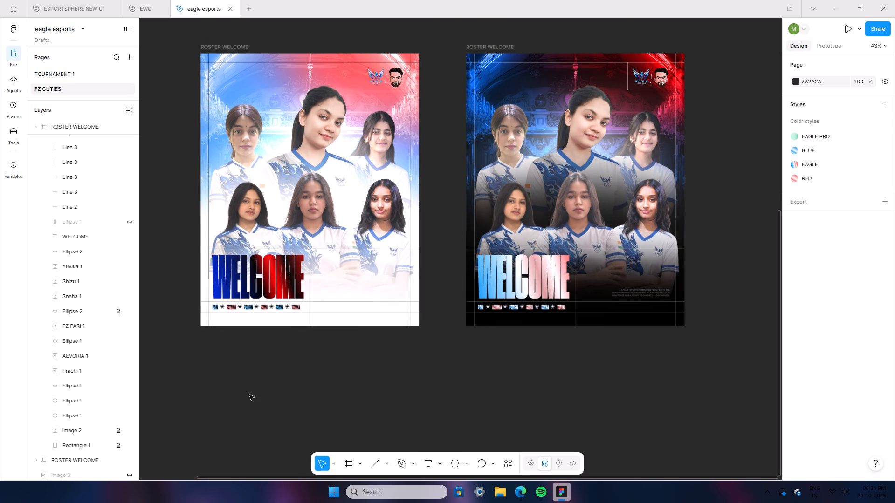
scroll(248, 392, "up", 17, "ctrl")
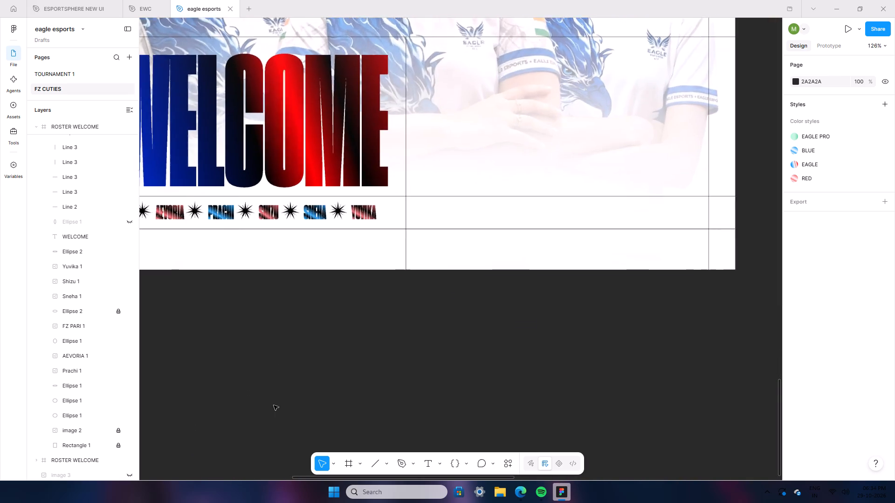
scroll(274, 405, "up", 3, "ctrl")
scroll(272, 385, "down", 9, "ctrl")
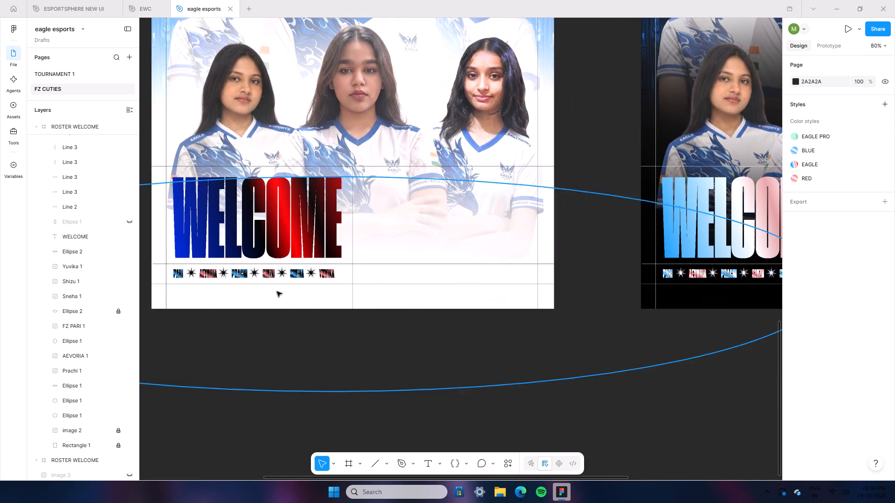
left_click(285, 268)
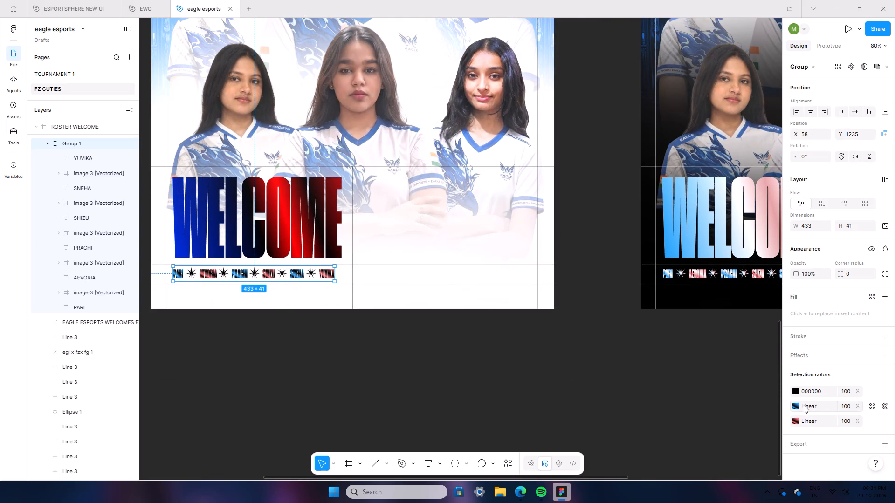
left_click(802, 404)
left_click(681, 312)
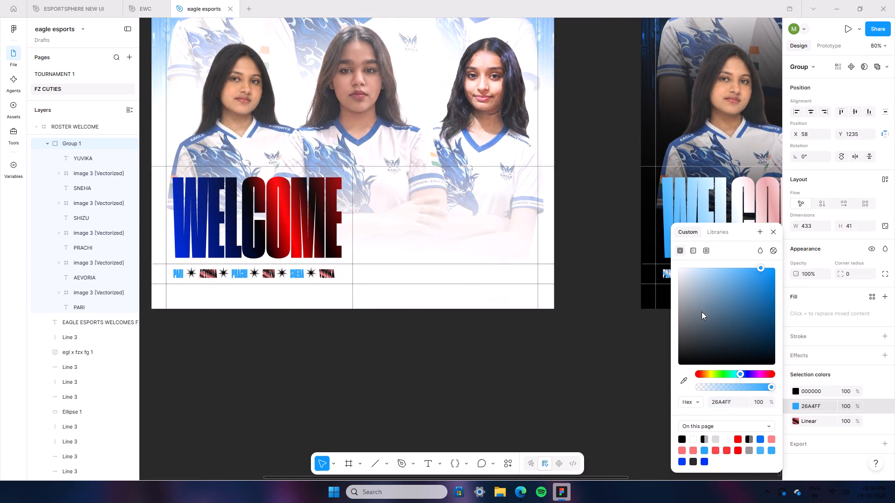
left_click_drag(694, 326, 624, 470)
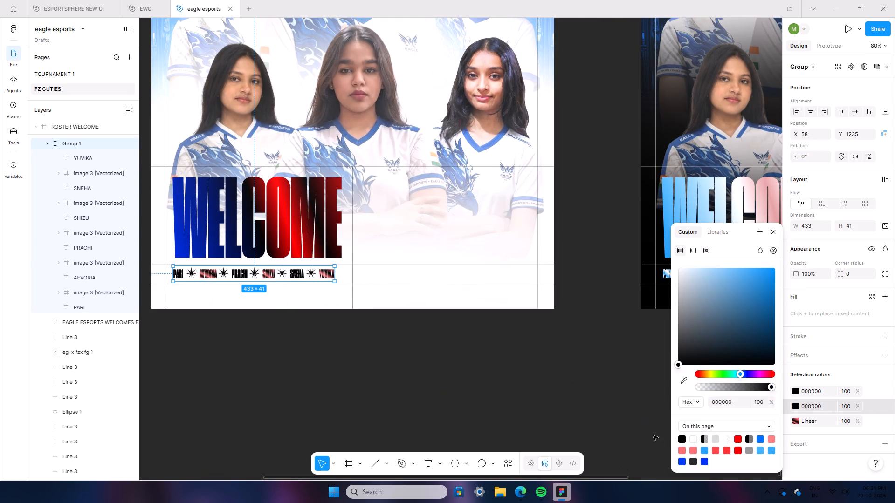
Replace the remaining pink-and-black linear gradient in the player-name row with a solid bright red.
left_click(794, 421)
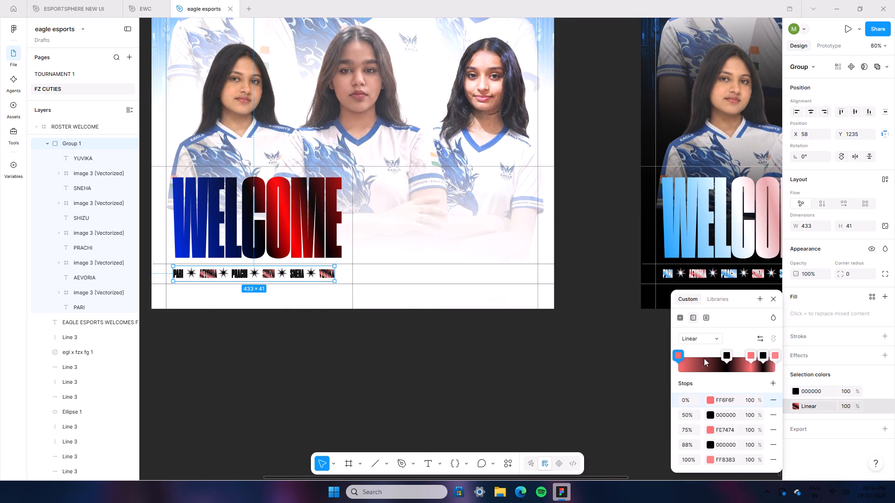
left_click(678, 319)
left_click_drag(707, 314, 677, 360)
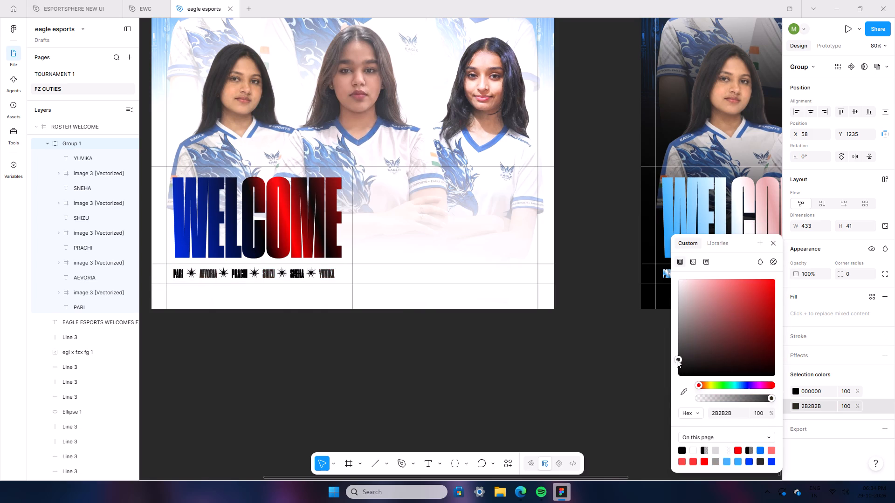
left_click_drag(677, 360, 890, 234)
left_click(534, 384)
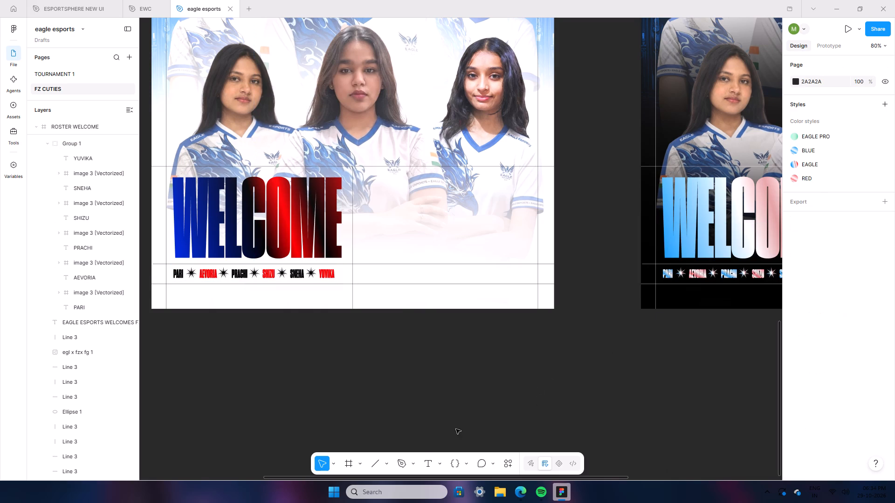
Set the fill of the white poster's small EAGLE ESPORTS WELCOMES paragraph to black 000000.
scroll(210, 347, "down", 5)
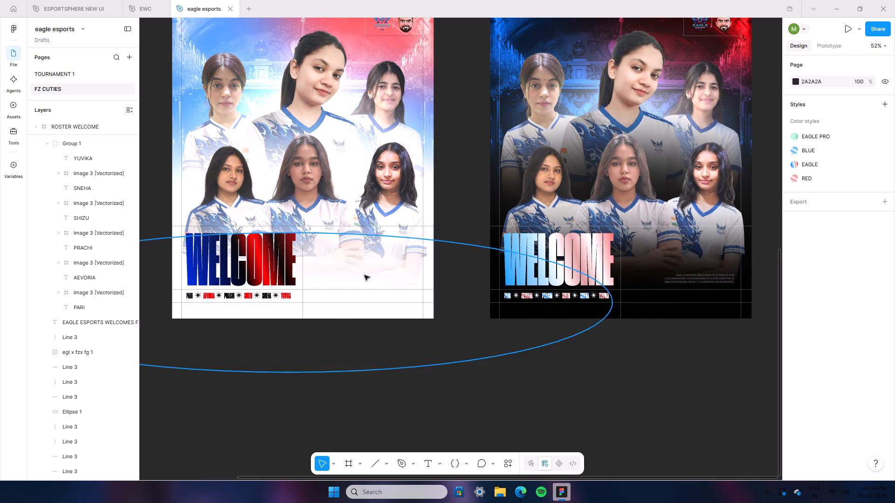
left_click(379, 276)
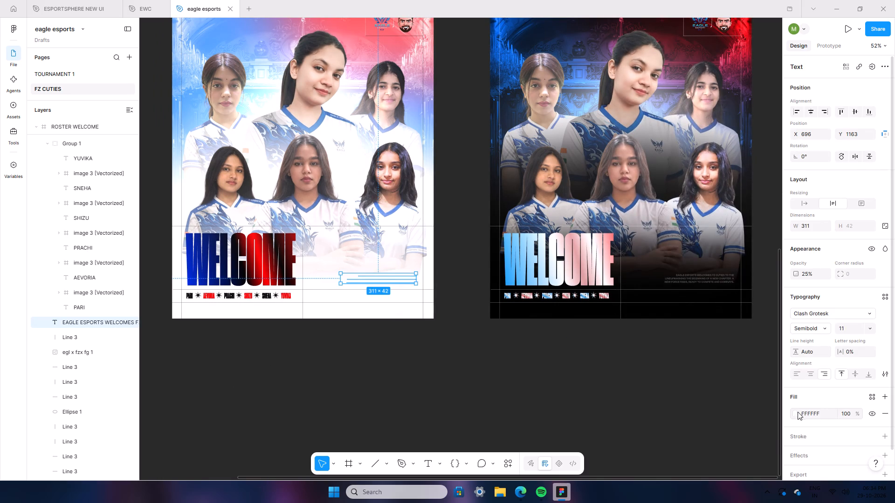
left_click(795, 411)
left_click_drag(704, 354, 599, 453)
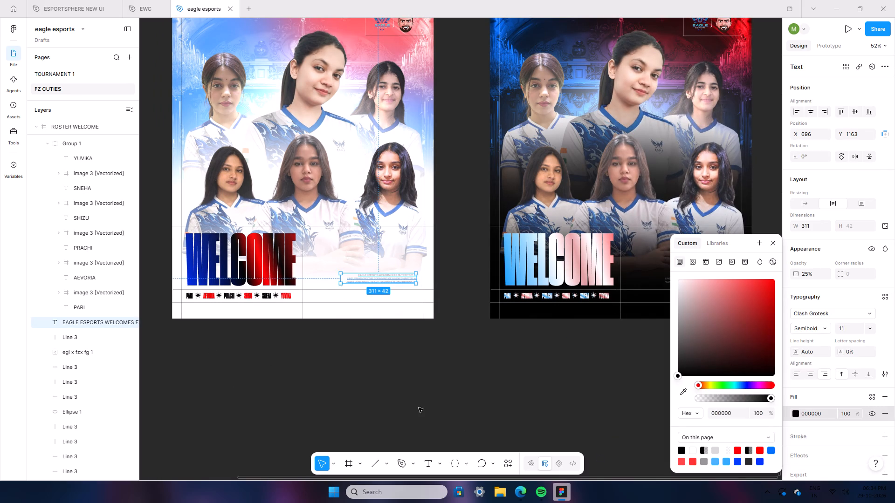
left_click(419, 407)
Capture a rectangular screenshot framing the white and dark ROSTER WELCOME posters side by side.
scroll(282, 367, "up", 3, "ctrl")
scroll(282, 369, "down", 6, "ctrl")
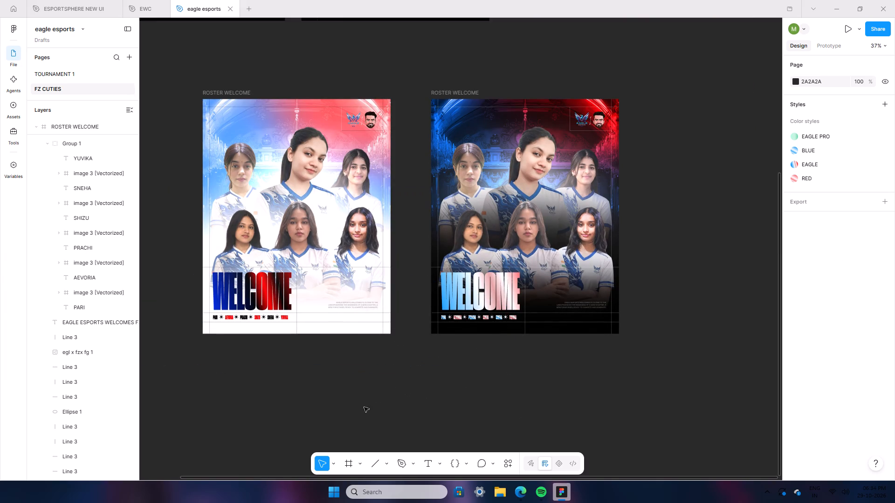
scroll(262, 394, "up", 1)
scroll(337, 388, "up", 1)
scroll(379, 391, "up", 1)
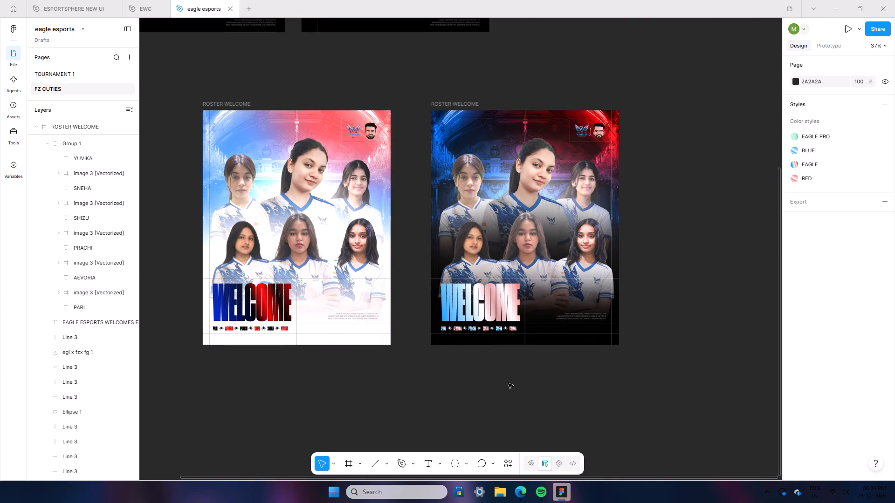
scroll(372, 405, "up", 3, "ctrl")
scroll(372, 405, "up", 5)
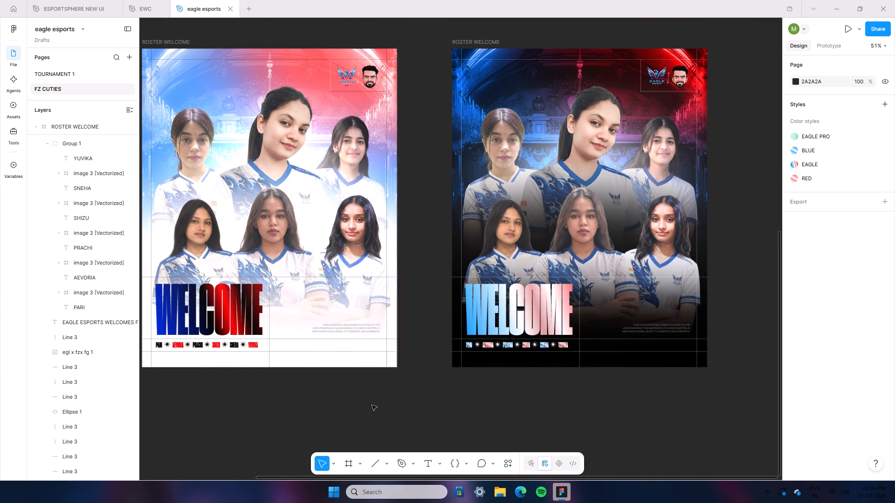
scroll(374, 406, "up", 1)
key("Print")
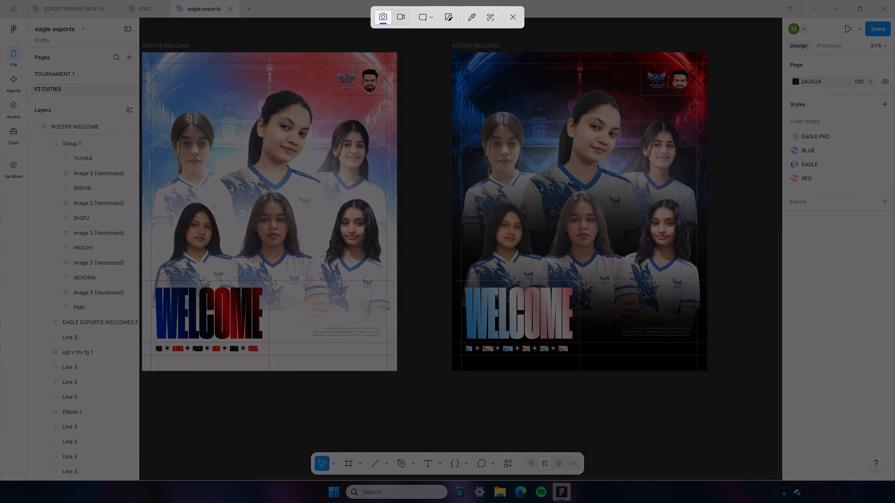
left_click_drag(138, 36, 724, 374)
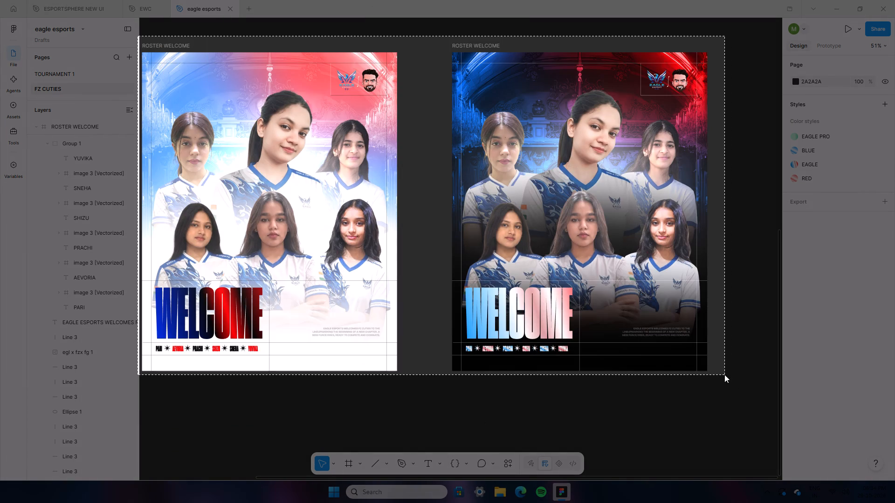
left_click_drag(724, 374, 718, 374)
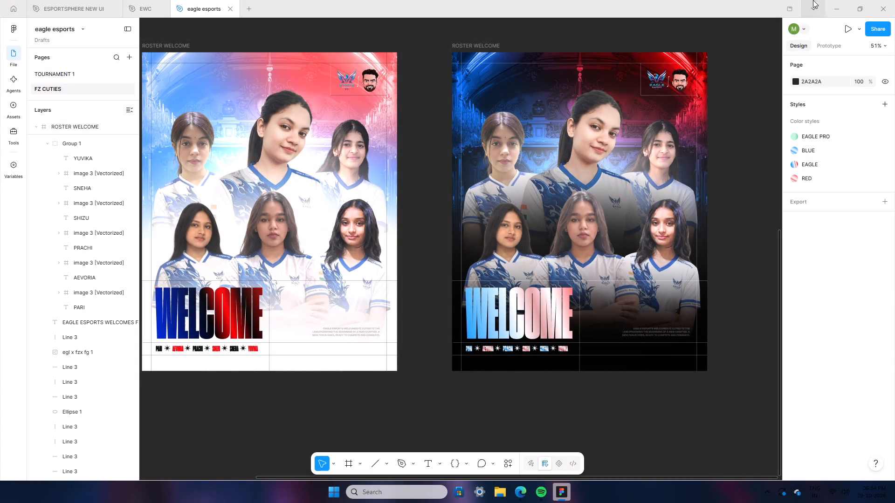